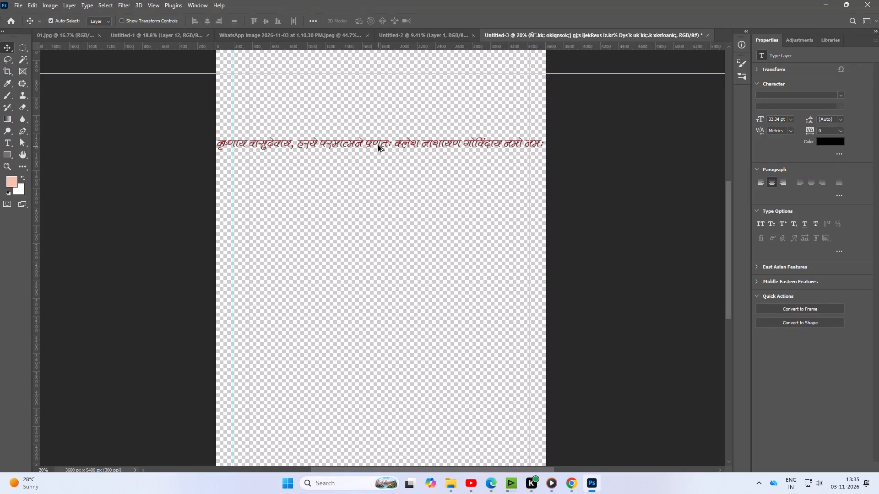
Duplicate the Hindi verse text line a short distance below the original.
alt+shift+drag(378, 144, 376, 195)
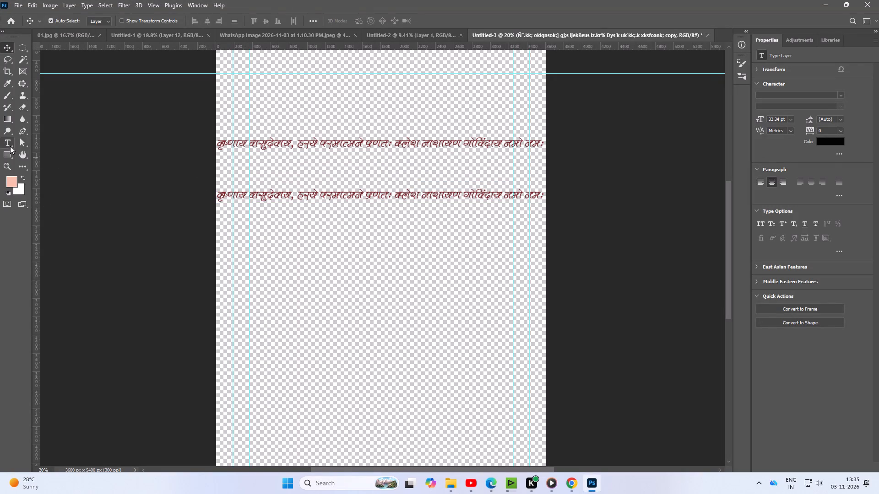
Replace the duplicated line's text with two lines, "संगीतमय श्रीमद्" and "भागवत", in the Kruti Dev 600 font.
click(8, 144)
click(273, 198)
key(ctrl+a)
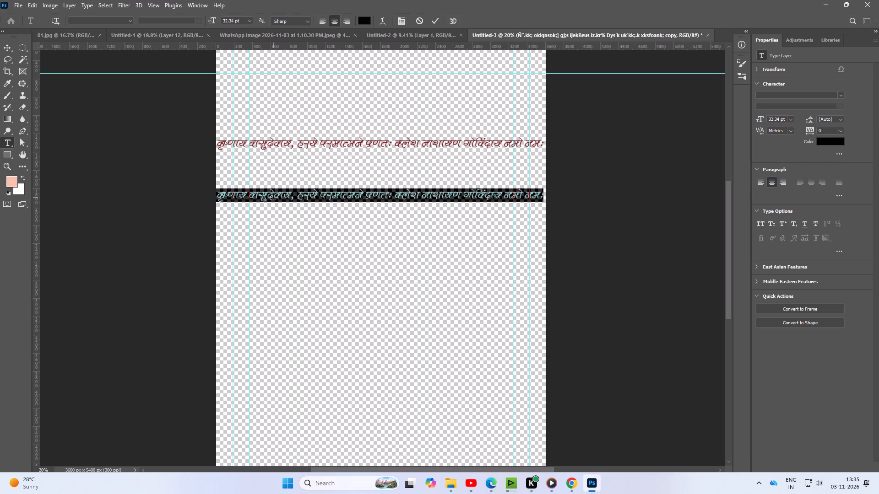
text(laxhr)
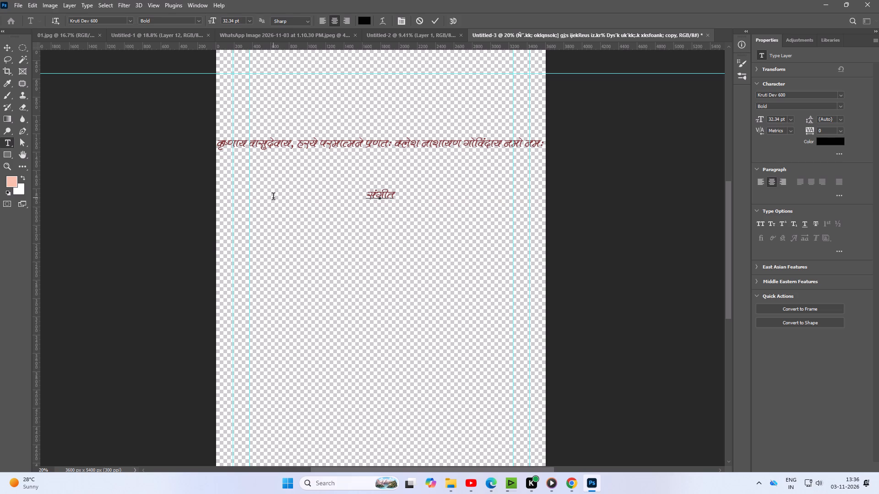
text(e;)
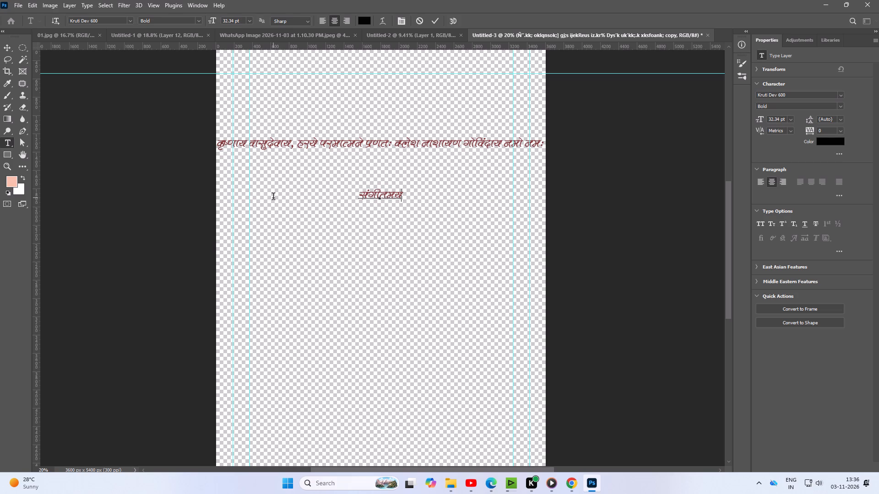
key(space)
text(j)
key(BackSpace)
key(shift+j)
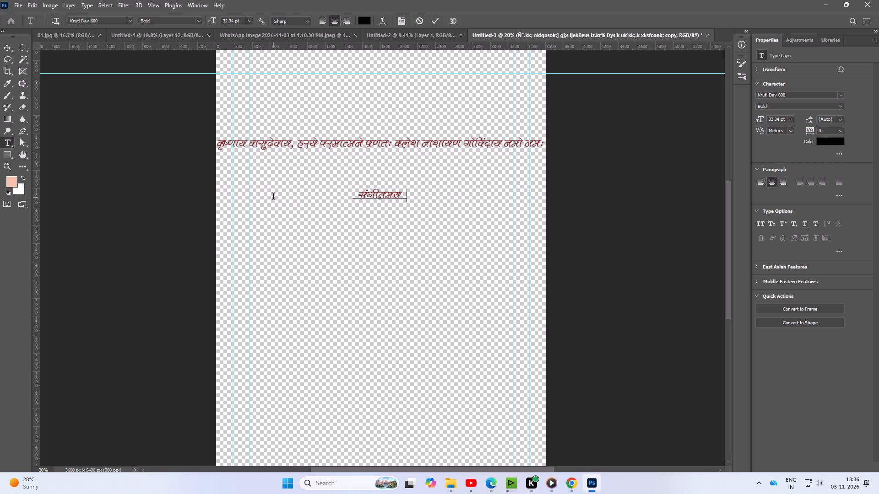
text(he)
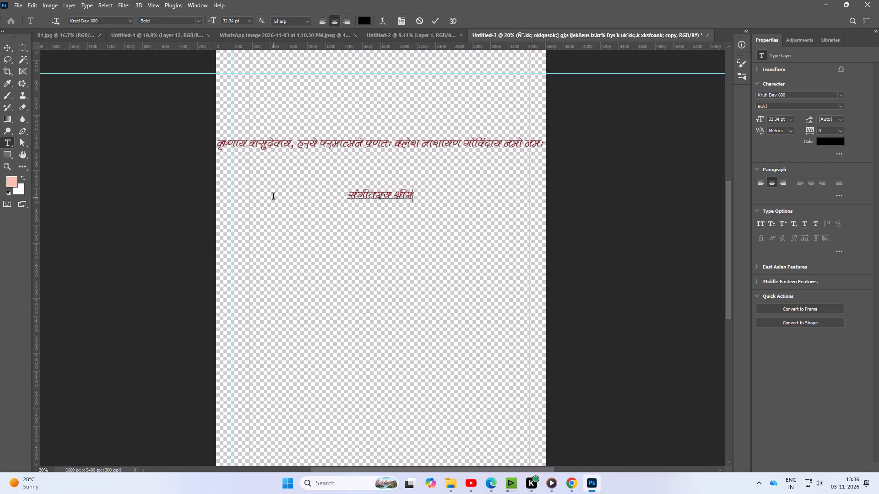
key(n)
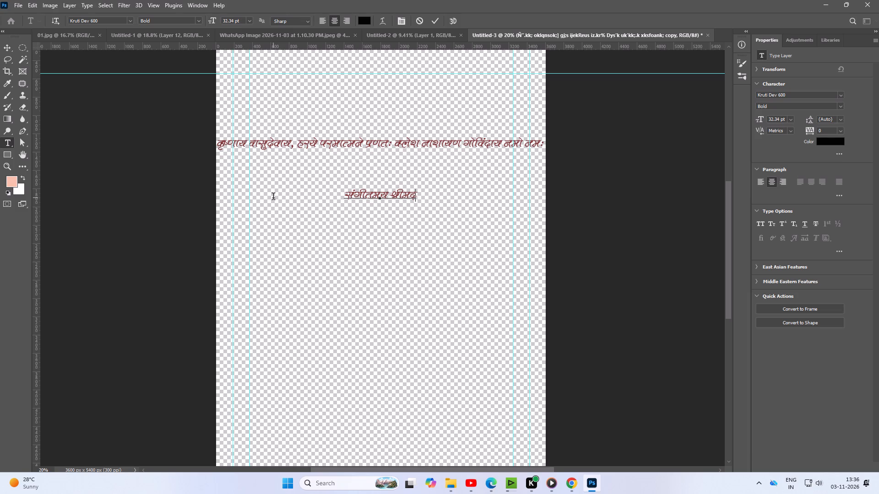
key(shift+asciitilde)
key(Return)
text(Hkkxor)
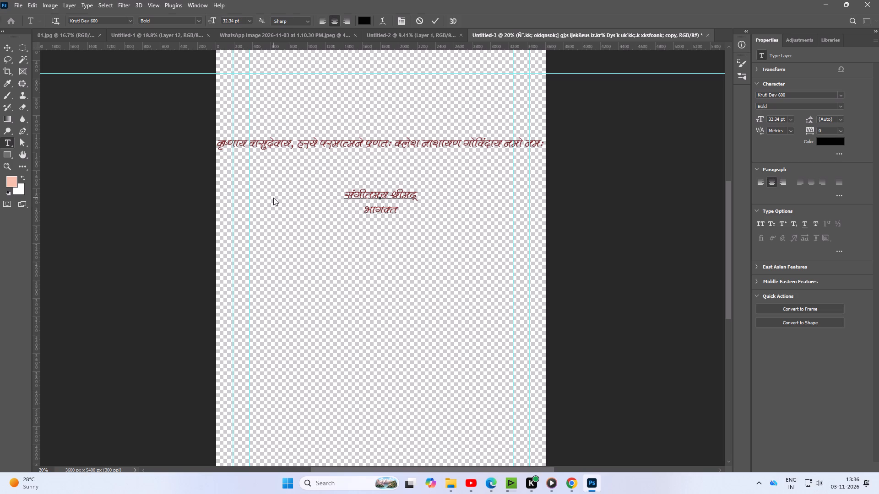
Enlarge only the word "भागवत" to 60.34 pt and finish the text edit.
key(shift+Left)
key(shift+Left)
key(shift+Left)
key(shift+Left)
key(shift+Left)
key(shift+Left)
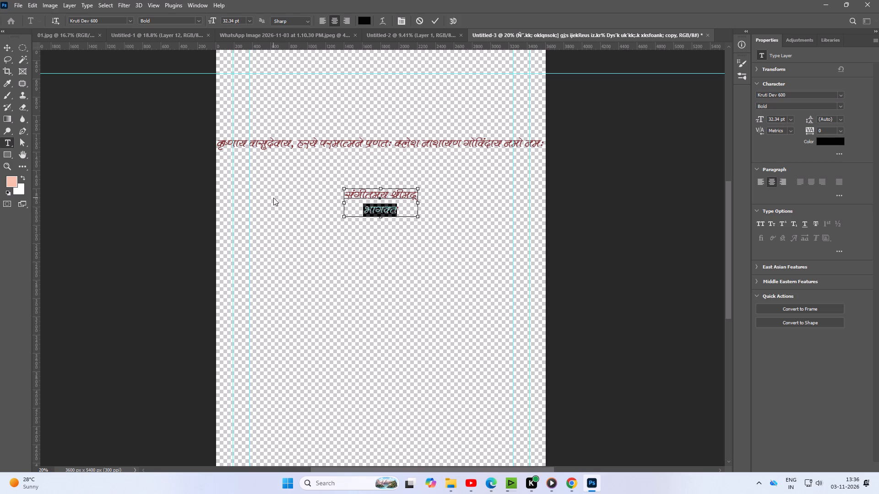
key(ctrl+shift+period)
key(ctrl+shift+period)
key(ctrl+shift+period)
key(ctrl+shift+period)
key(ctrl+shift+period)
key(ctrl+shift+period)
key(ctrl+shift+period)
key(ctrl+shift+period)
key(ctrl+shift+period)
key(ctrl+shift+period)
key(ctrl+shift+period)
key(ctrl+shift+period)
key(ctrl+shift+period)
key(ctrl+shift+period)
key(ctrl+shift+period)
key(ctrl+shift+period)
key(ctrl+shift+period)
key(ctrl+shift+period)
key(ctrl+shift+period)
key(ctrl+shift+period)
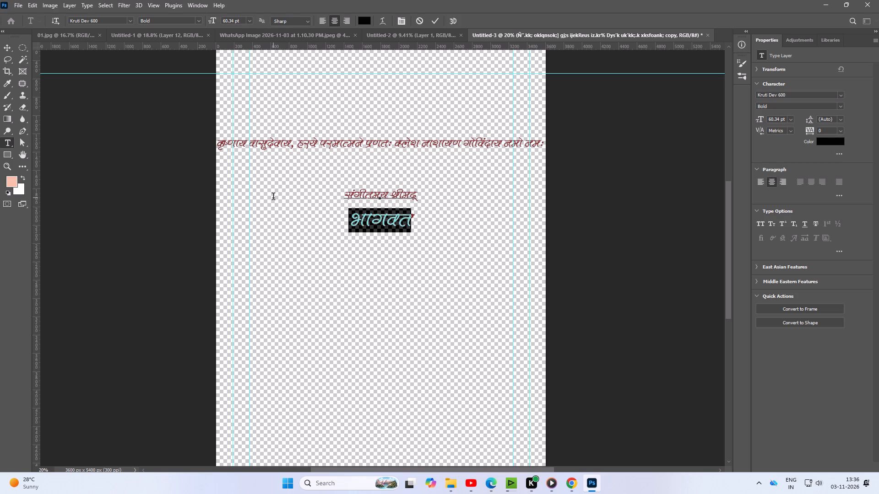
click(10, 48)
Nudge the two-line heading text slightly upward on the canvas.
key(Up)
key(Up)
key(Up)
key(Up)
key(Up)
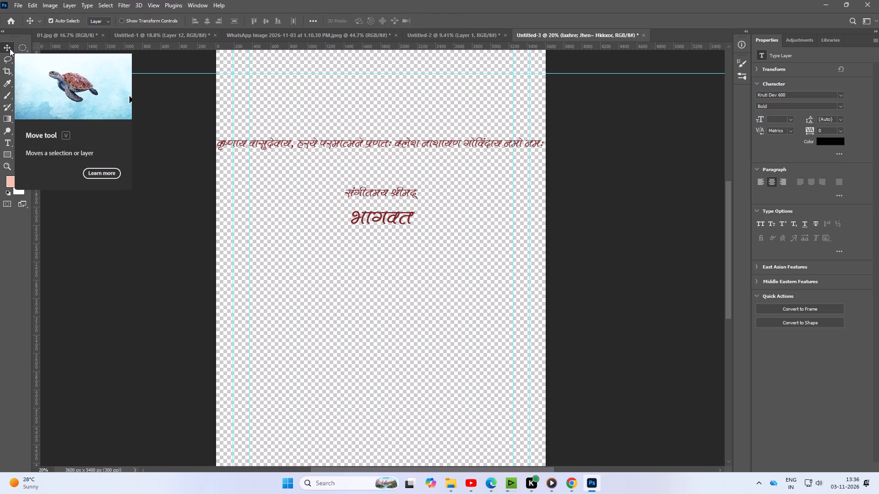
key(Down)
key(Down)
key(Down)
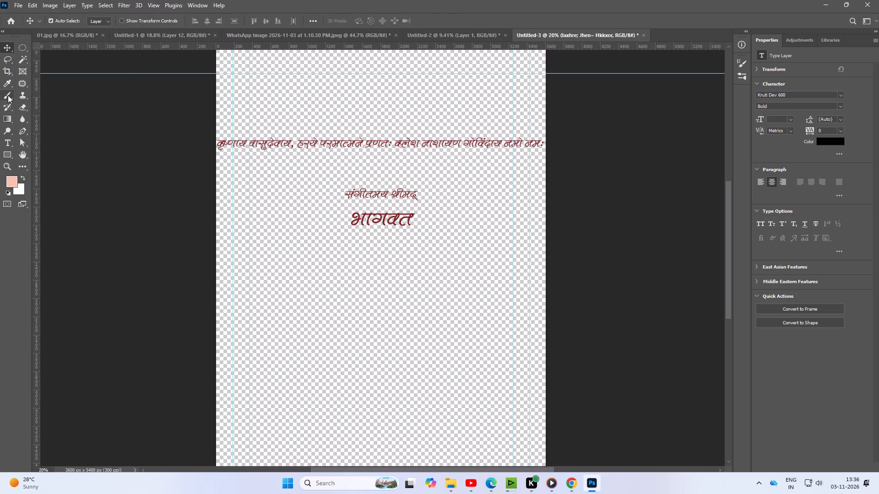
Set the leading of both heading lines to 41 pt, keeping them centre-aligned.
click(8, 142)
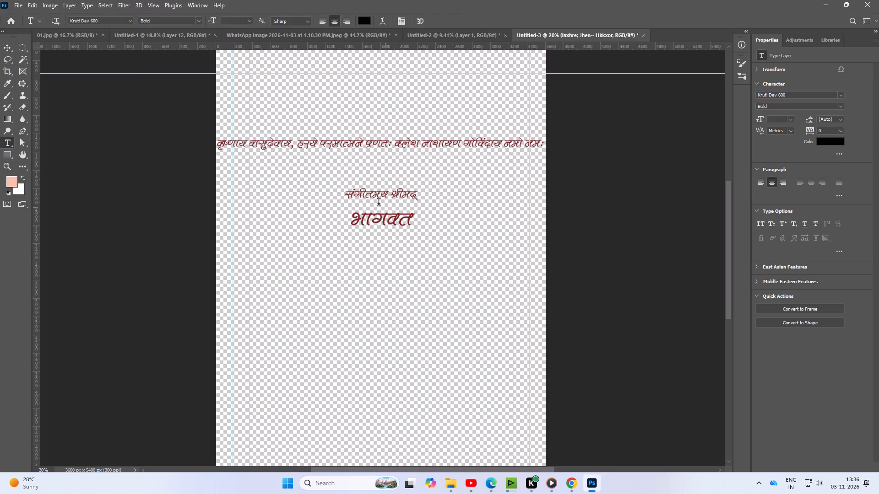
click(374, 195)
key(ctrl+a)
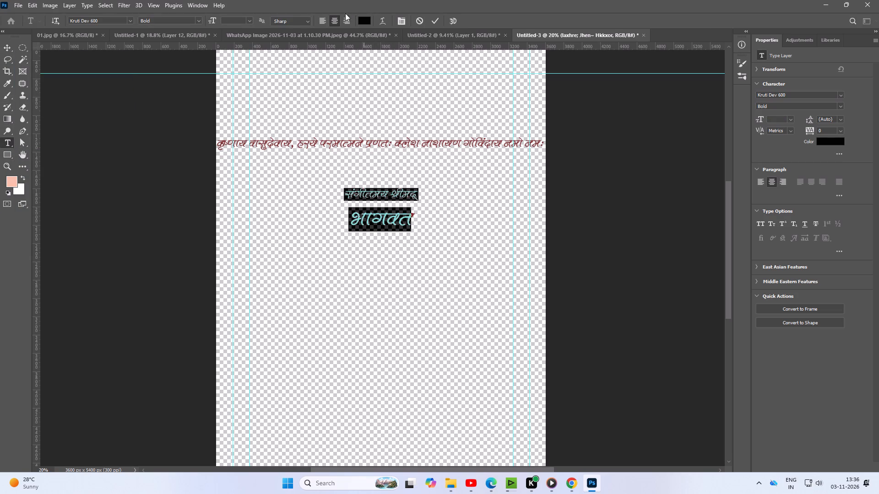
click(335, 18)
click(827, 118)
scroll(827, 118, down, 9)
scroll(827, 118, up, 3)
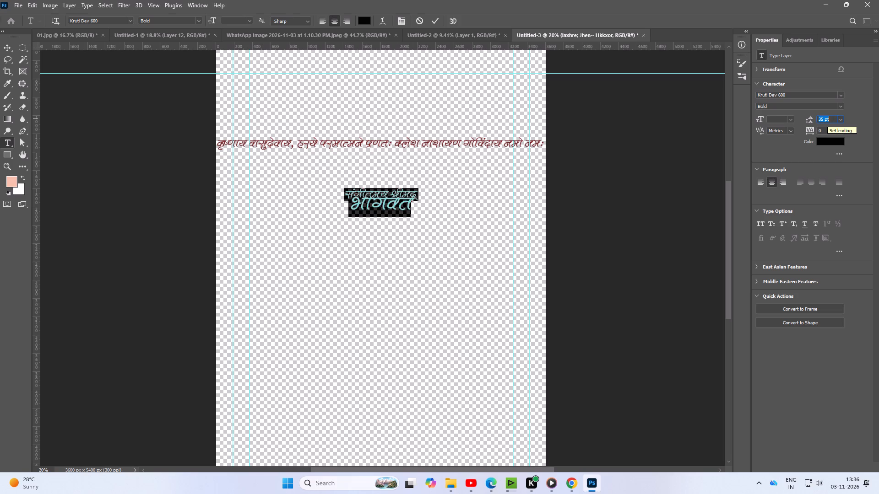
scroll(827, 118, up, 5)
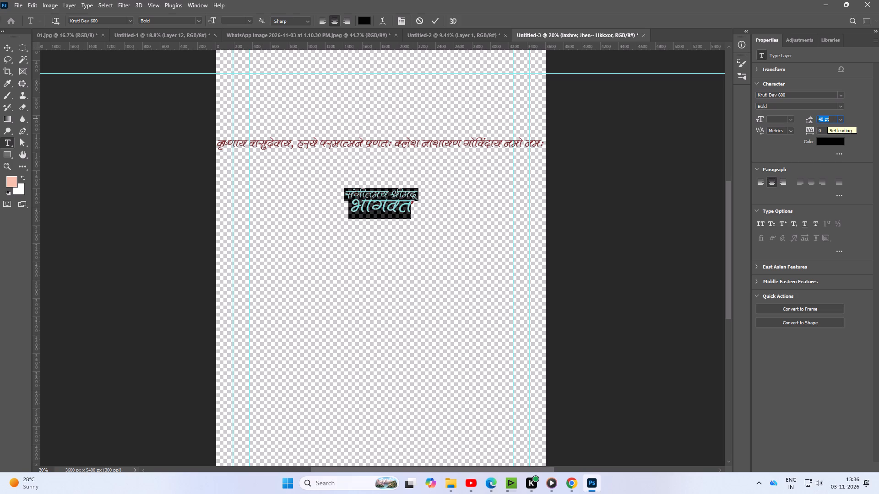
scroll(827, 118, up, 1)
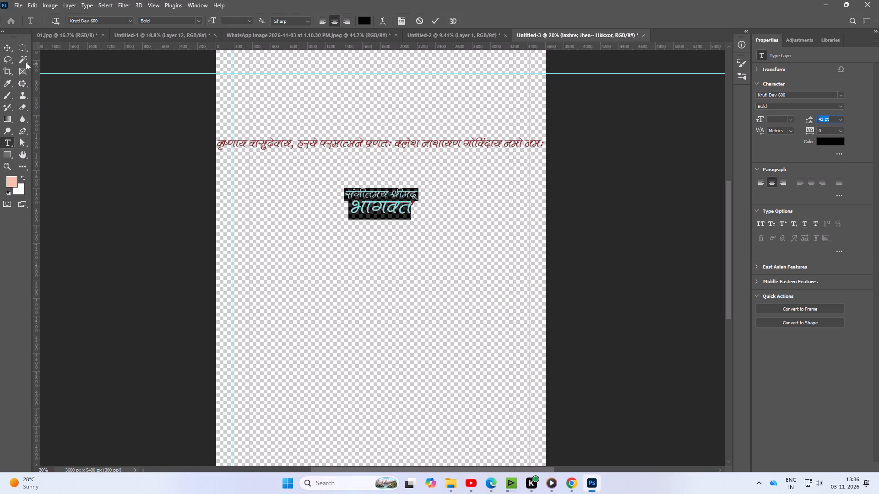
click(11, 48)
Add a third heading line, "महापुराण कथा महोत्सव", below "भागवत".
click(8, 143)
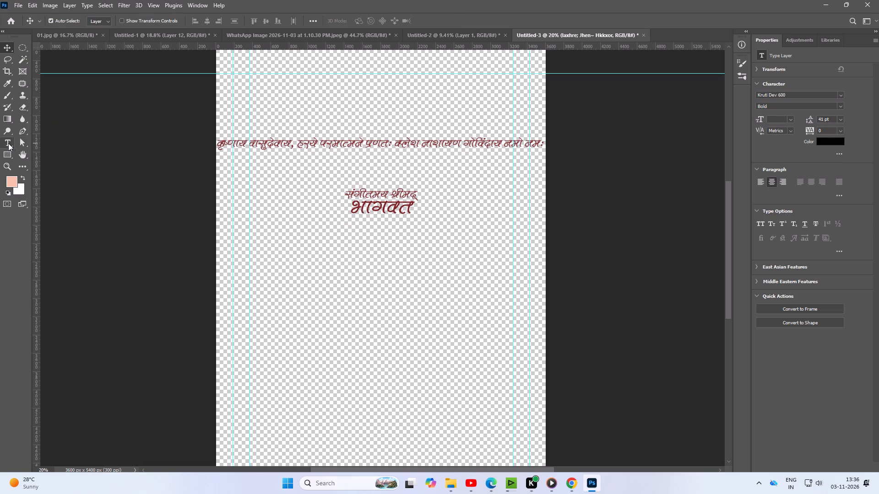
click(413, 210)
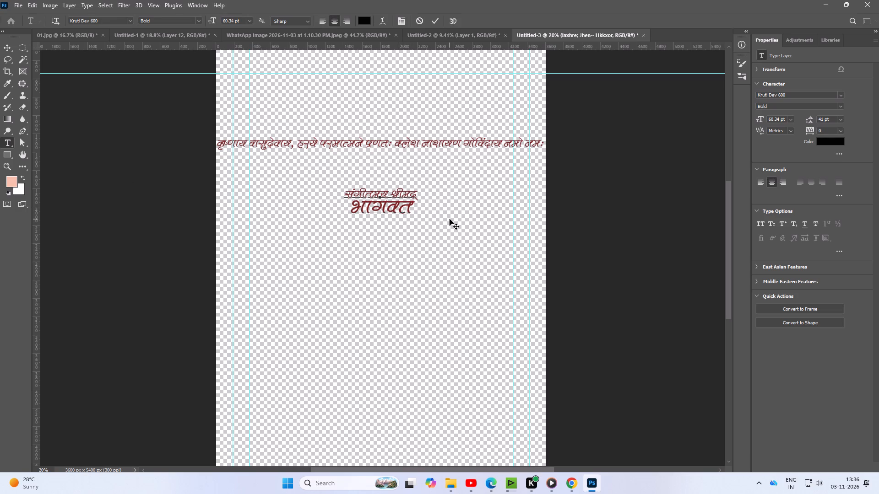
key(Return)
text(egk)
key(BackSpace)
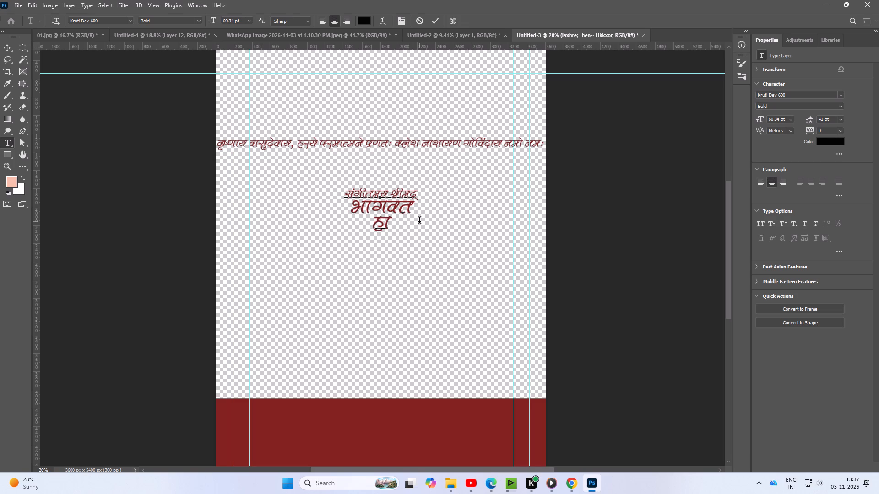
key(BackSpace)
text(egkiq)
text(jk.k)
key(space)
text(dFkk egks)
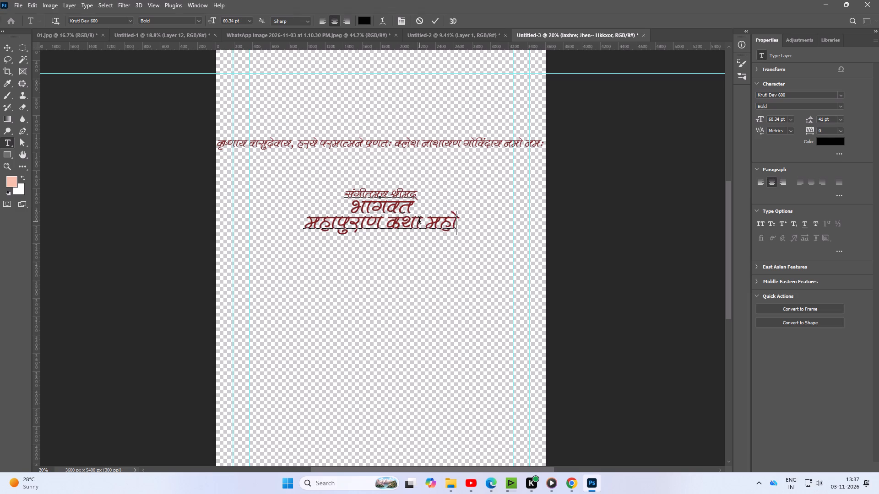
text(Rlo)
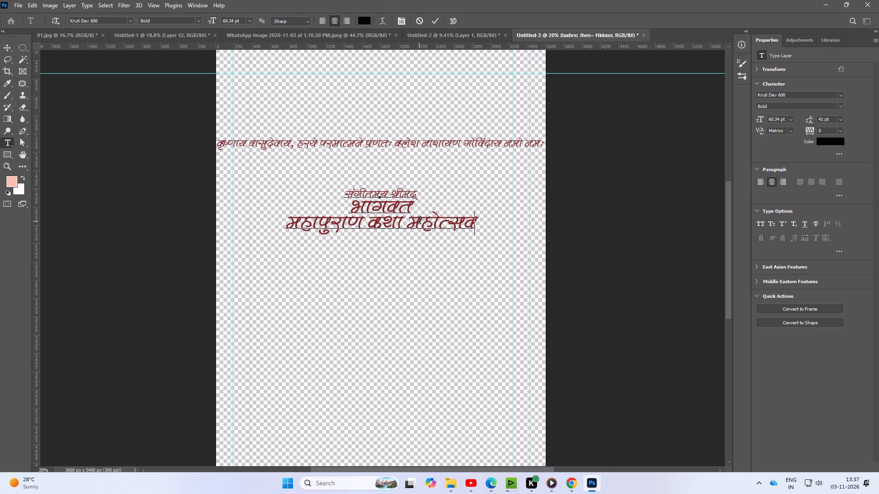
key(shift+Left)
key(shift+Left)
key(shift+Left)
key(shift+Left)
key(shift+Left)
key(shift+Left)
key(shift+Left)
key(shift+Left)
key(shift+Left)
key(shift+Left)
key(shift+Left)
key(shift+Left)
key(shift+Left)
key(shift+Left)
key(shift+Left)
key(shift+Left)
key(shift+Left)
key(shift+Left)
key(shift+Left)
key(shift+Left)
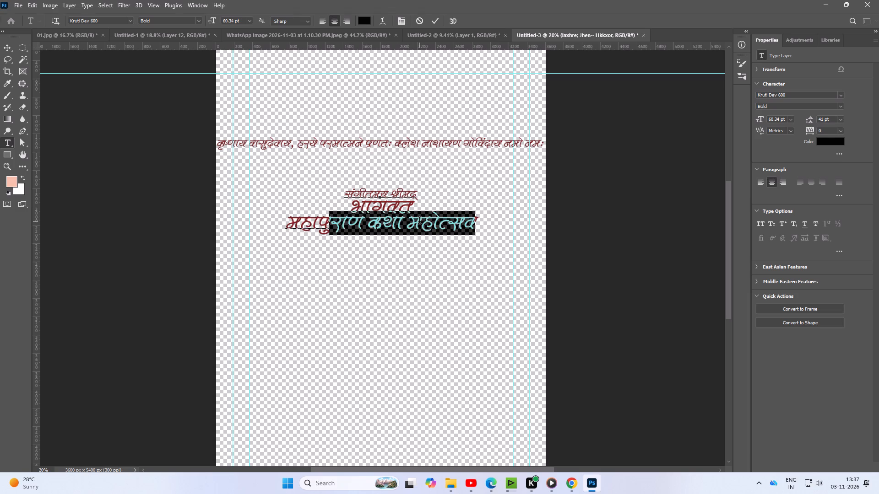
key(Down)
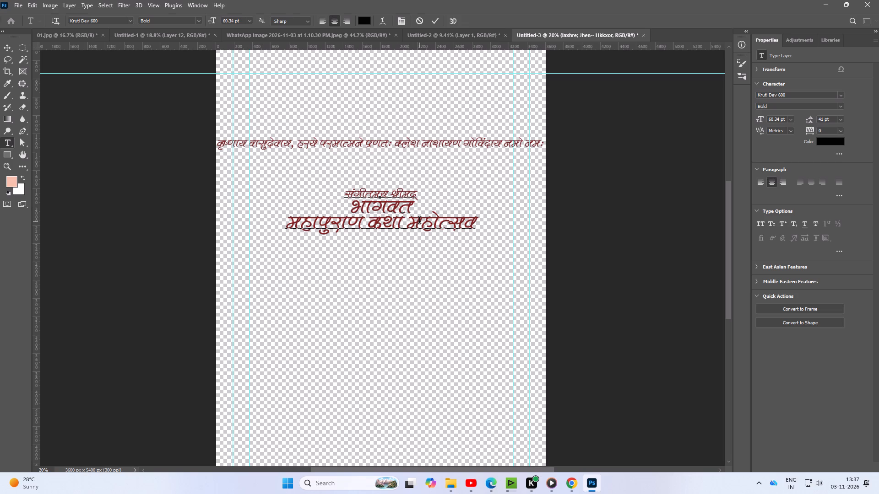
Select the whole third heading line, "महापुराण कथा महोत्सव", and reduce its font size to 39.34 pt.
key(Left)
key(Left)
key(Left)
key(Left)
key(Left)
key(Left)
key(Left)
key(Left)
key(Left)
key(Left)
key(Left)
key(Left)
key(Left)
key(Left)
key(Left)
key(Left)
key(Left)
key(shift+Right)
key(shift+Right)
key(shift+Right)
key(shift+Right)
key(shift+Right)
key(shift+Right)
key(shift+Right)
key(shift+Right)
key(shift+Right)
key(shift+Right)
key(shift+Right)
key(shift+Right)
key(shift+Right)
key(shift+Right)
key(shift+Right)
key(shift+Right)
key(shift+Right)
key(shift+Right)
key(shift+Right)
key(shift+Right)
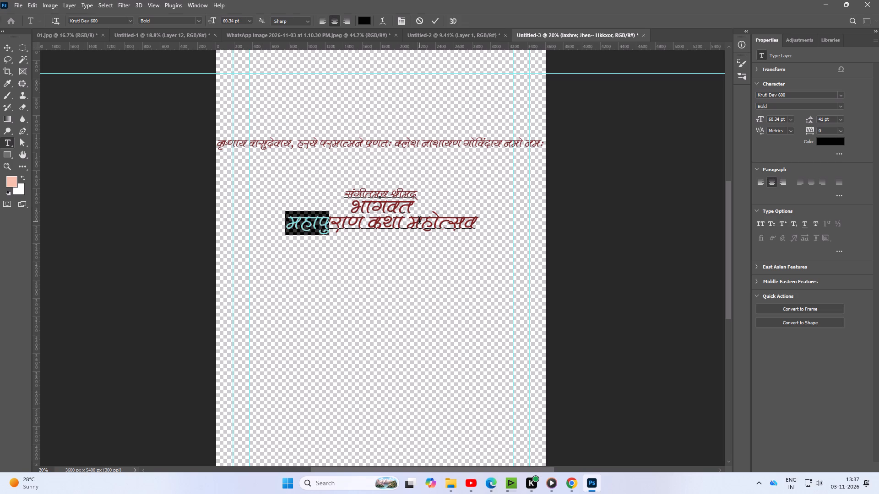
key(shift+Right)
key(shift+Right)
key(shift+Right)
key(shift+Right)
key(shift+Right)
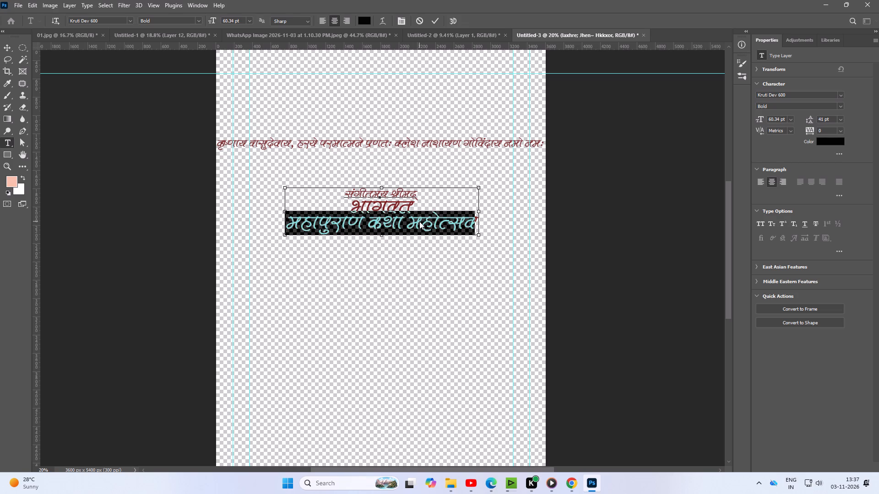
key(ctrl+shift+comma)
key(ctrl+shift+comma)
key(ctrl+shift+comma)
key(ctrl+shift+comma)
key(ctrl+shift+comma)
key(ctrl+shift+comma)
key(ctrl+shift+comma)
key(ctrl+shift+comma)
key(ctrl+shift+comma)
key(ctrl+shift+comma)
key(ctrl+shift+comma)
key(ctrl+shift+comma)
key(ctrl+shift+comma)
key(ctrl+shift+comma)
key(ctrl+shift+comma)
key(ctrl+shift+comma)
key(ctrl+shift+comma)
key(ctrl+shift+comma)
key(ctrl+shift+comma)
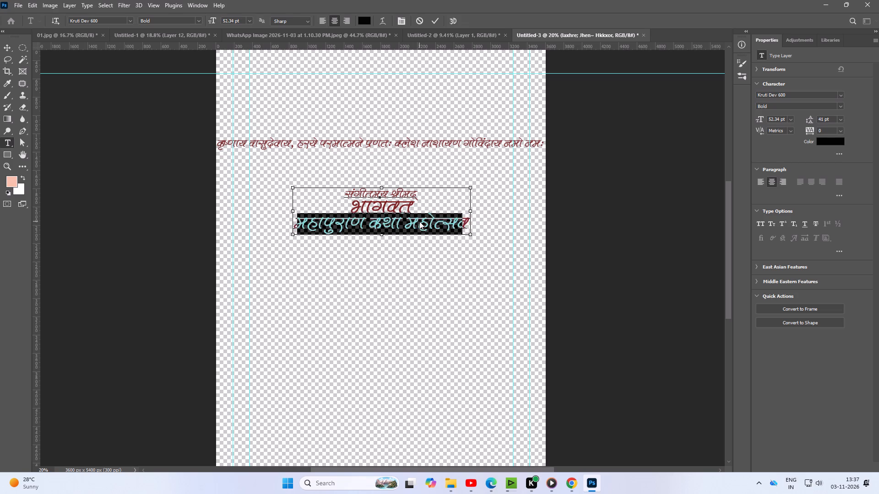
key(ctrl+shift+comma)
key(ctrl+shift+comma)
key(ctrl+shift+comma)
key(ctrl+shift+comma)
key(ctrl+shift+comma)
key(ctrl+shift+comma)
key(ctrl+shift+comma)
key(ctrl+shift+comma)
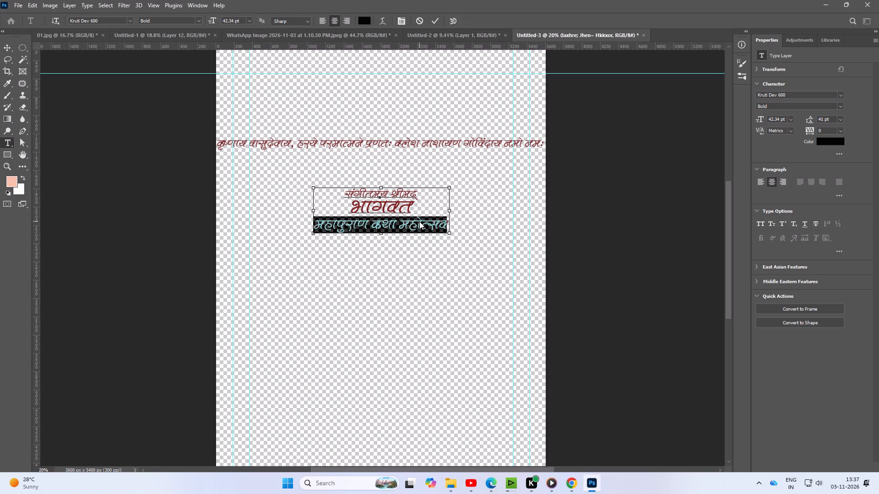
key(ctrl+shift+comma)
key(ctrl+shift+comma)
key(ctrl+shift+comma)
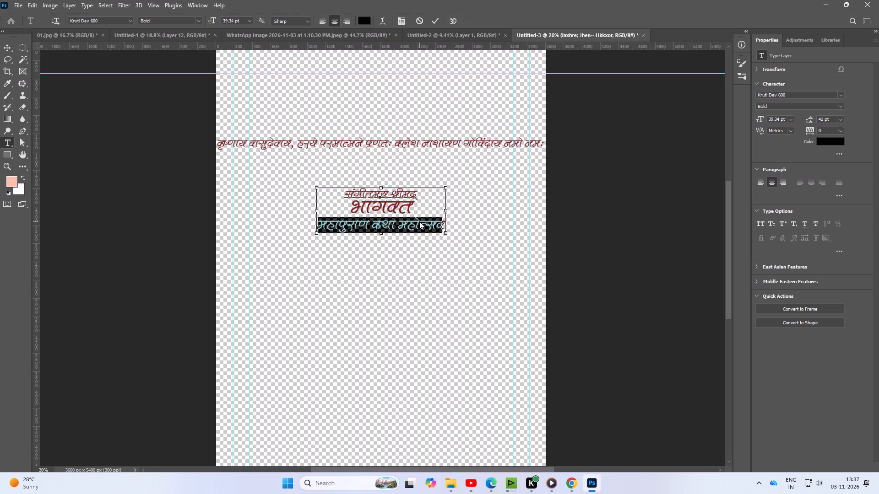
Increase the leading of the first two heading lines to slightly past 46 pt and finish the text edit.
click(381, 210)
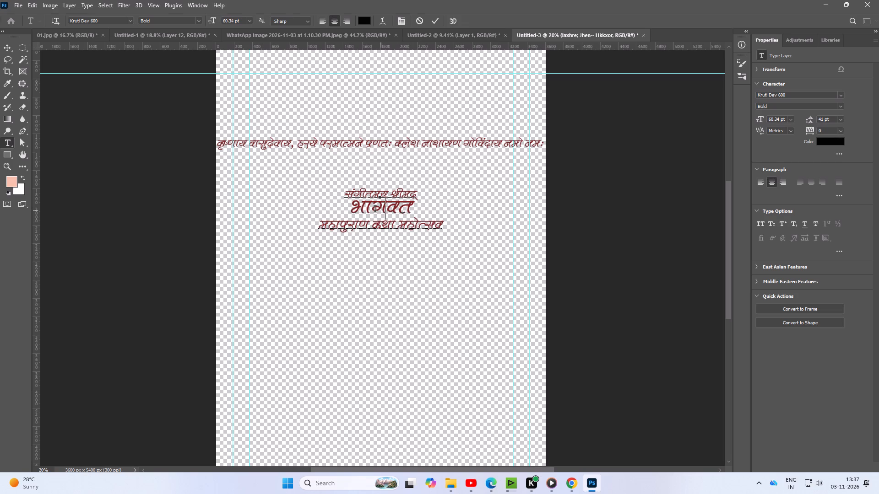
drag(341, 191, 416, 204)
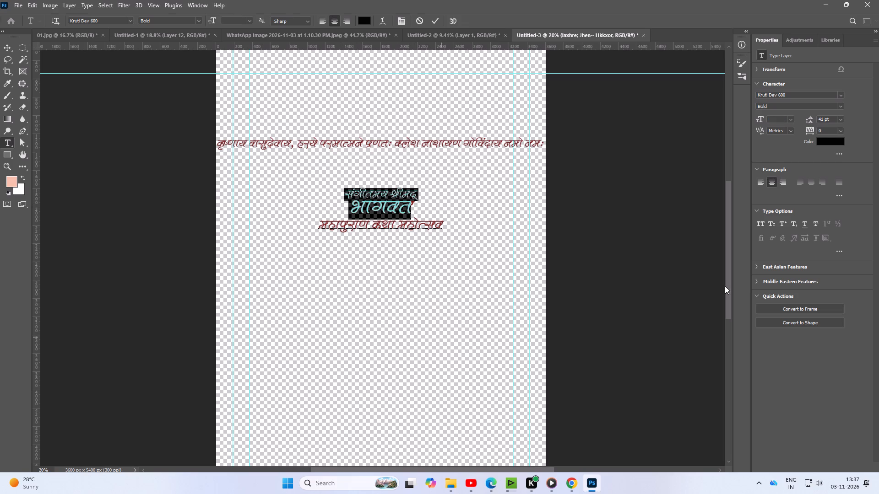
click(827, 119)
scroll(827, 119, up, 6)
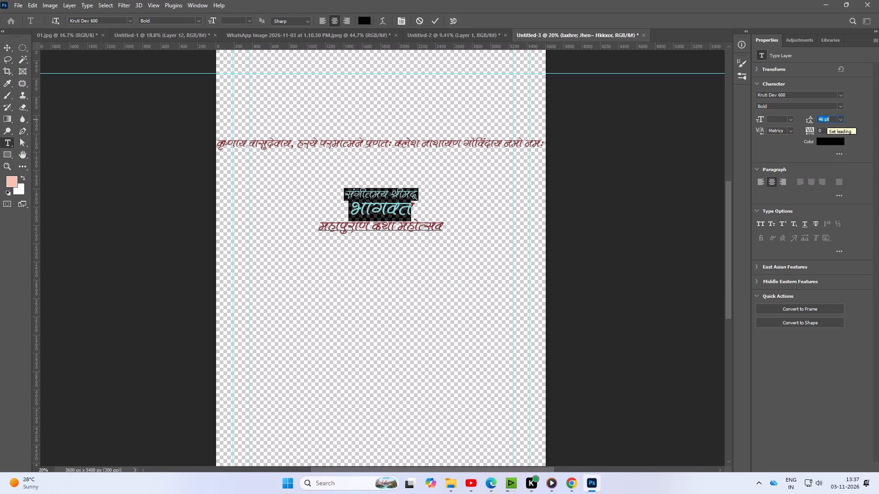
scroll(826, 119, up, 1)
click(4, 45)
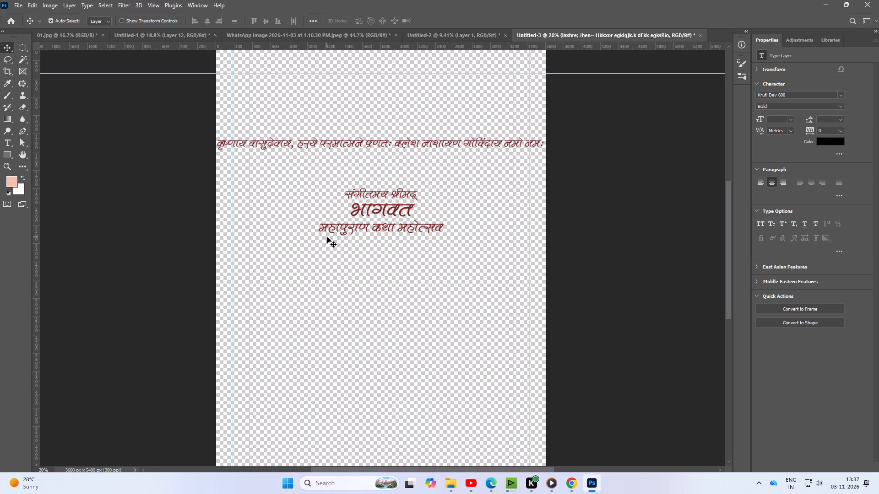
Duplicate the opening verse line and place the copy below the three-line heading.
click(8, 46)
click(306, 142)
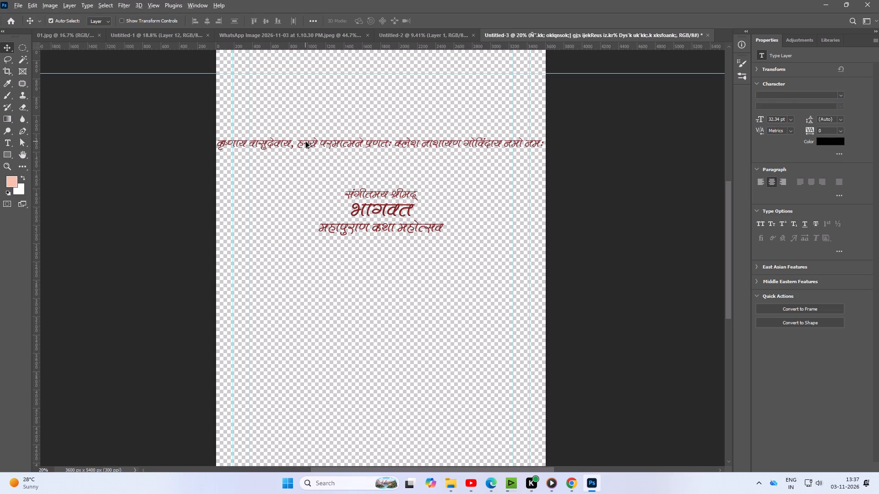
alt+shift+drag(306, 144, 314, 270)
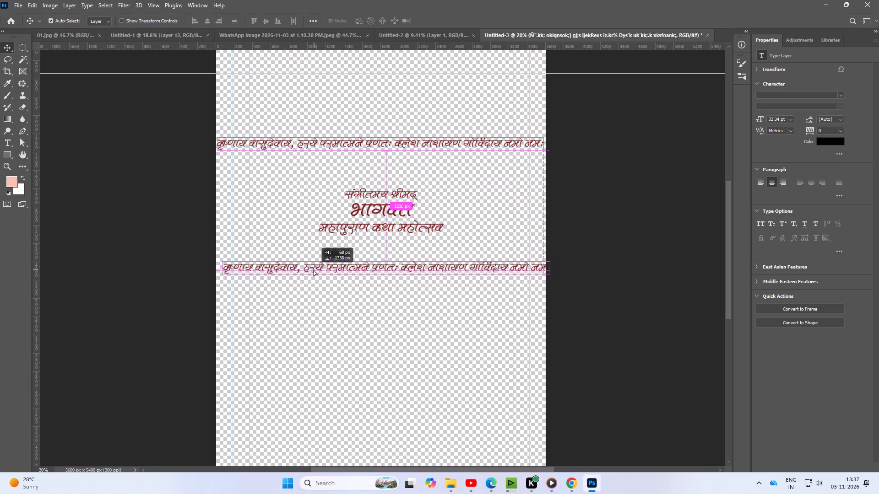
alt+shift+drag(314, 270, 310, 271)
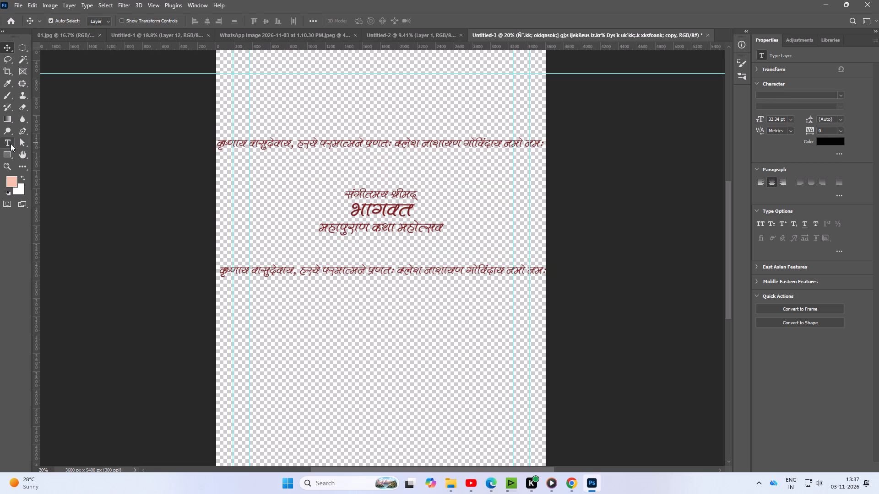
Replace the copied verse text with the date line "दिनांक २० जनवरी २०२६ से २७ जनवरी २०२६ तक".
click(11, 144)
click(288, 273)
key(ctrl+a)
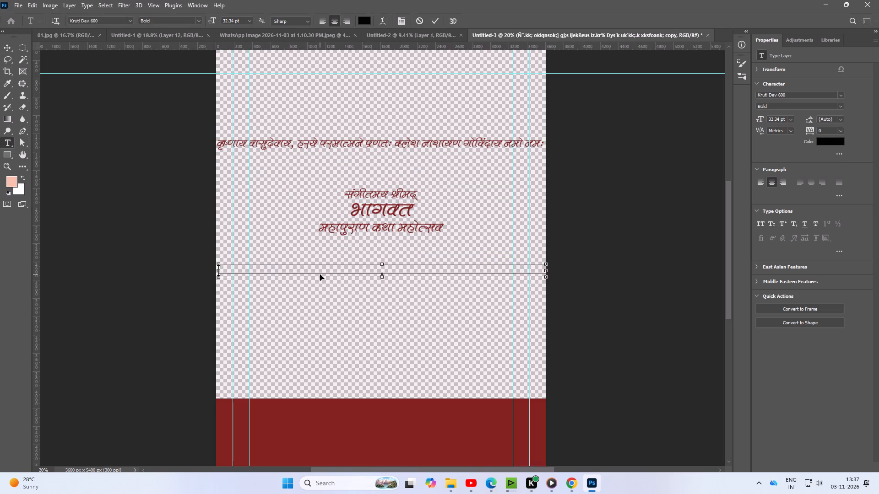
text(fnukad)
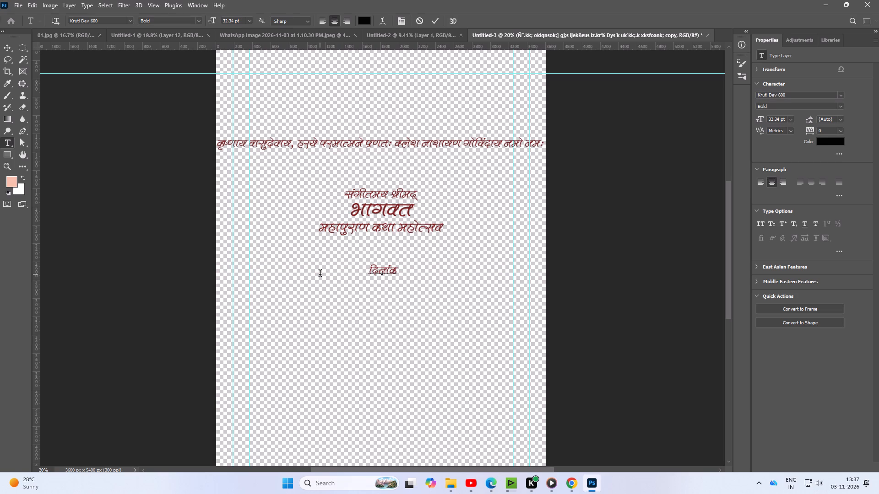
key(space)
text(20 tu)
text(ojh)
key(space)
text(2026)
key(space)
text(ls)
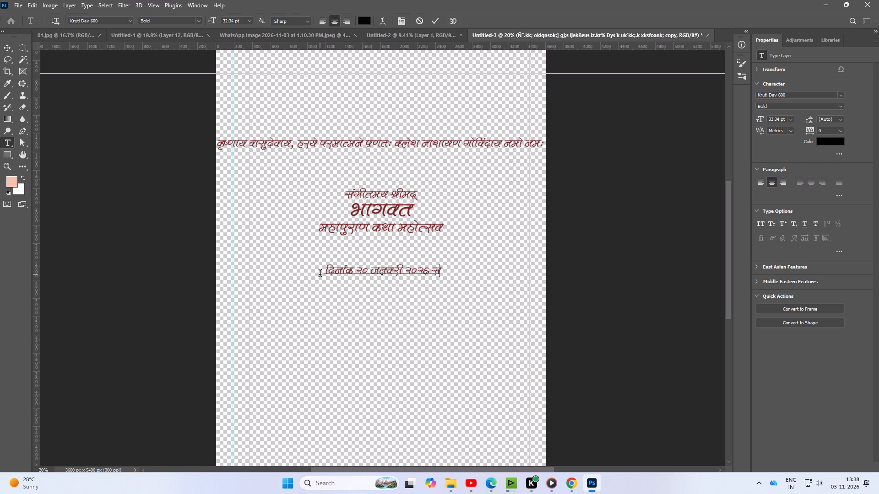
key(space)
text(27)
key(space)
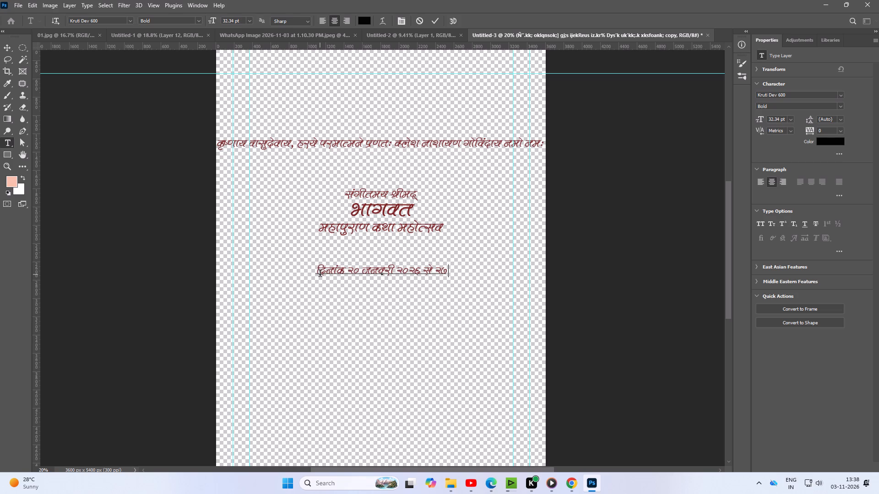
text(tuojh)
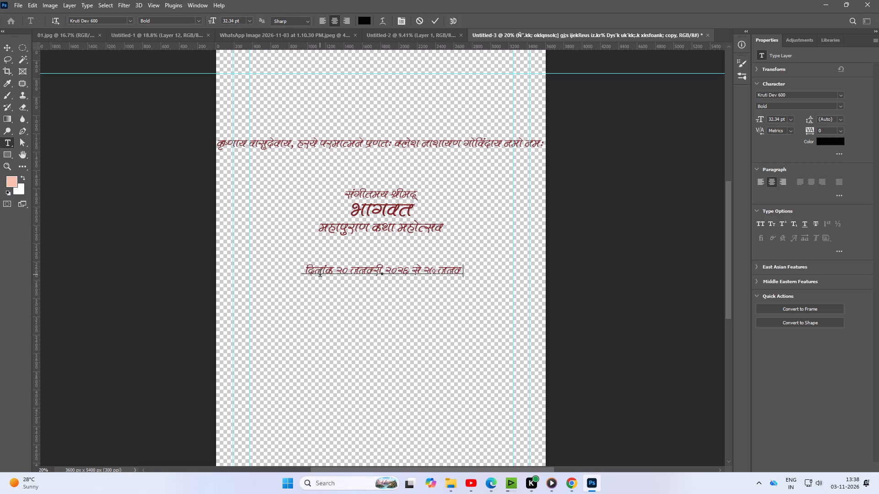
key(space)
text(202)
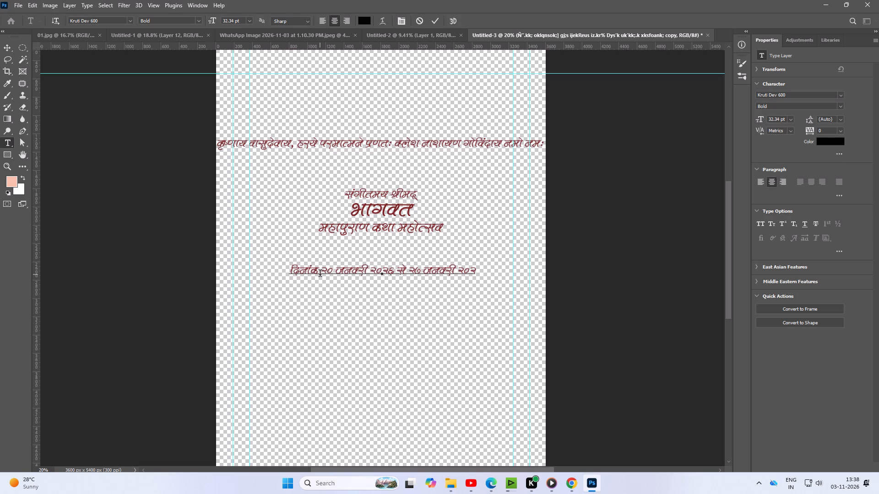
text(6 rd)
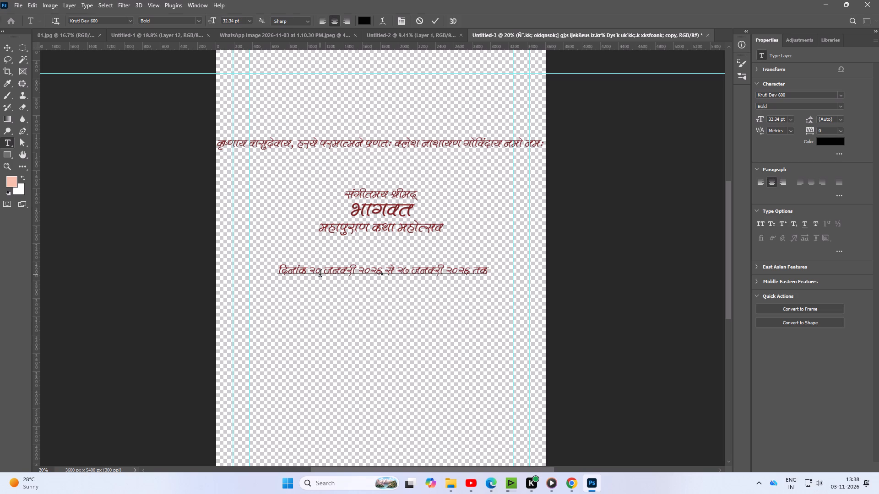
Change the font of the whole date line to Kruti Dev 400 Condensed.
key(shift+Left)
key(shift+Left)
key(shift+Left)
key(shift+Left)
key(shift+Left)
key(shift+Left)
key(shift+Left)
key(shift+Left)
key(shift+Left)
key(shift+Left)
key(shift+Left)
key(shift+Left)
key(shift+Left)
key(shift+Left)
key(shift+Left)
key(shift+Left)
key(shift+Left)
key(shift+Left)
key(shift+Left)
key(shift+Left)
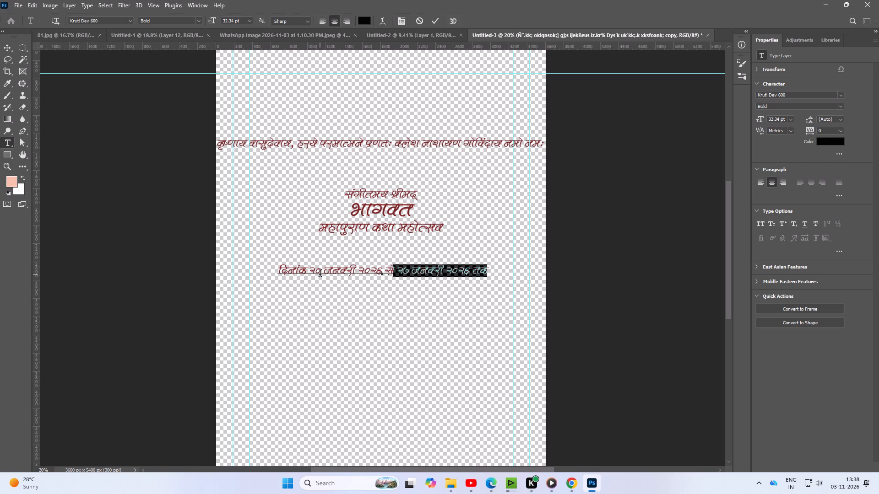
key(shift+Left)
key(shift+Left)
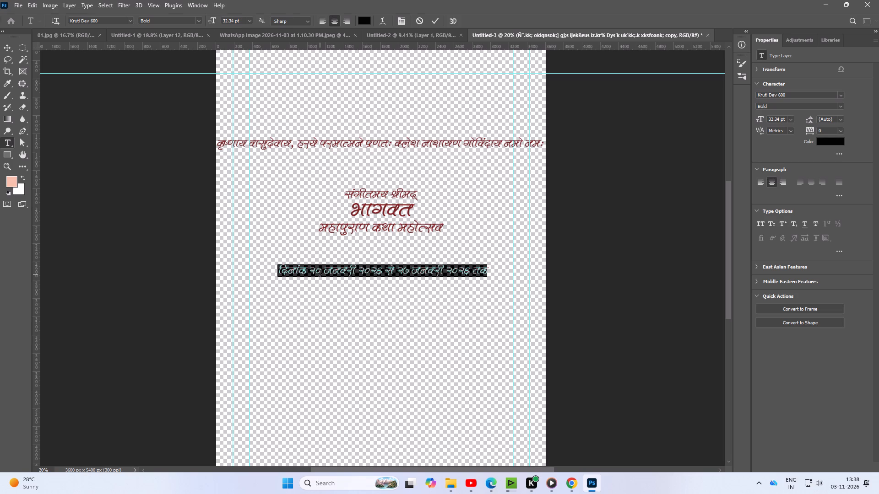
click(128, 22)
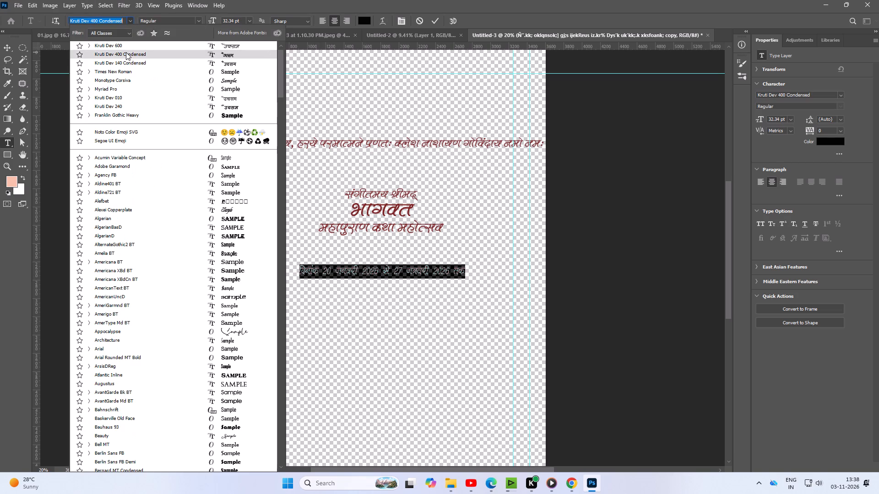
click(126, 52)
click(356, 273)
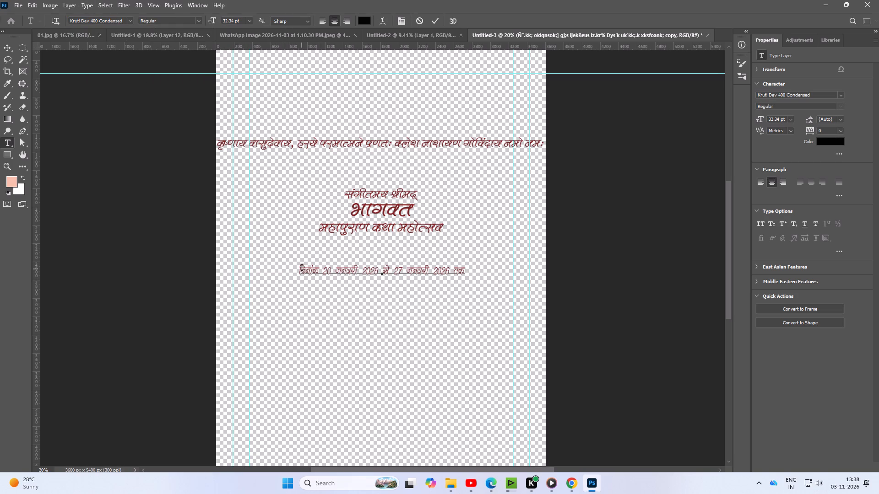
Select the full date line and enlarge it to 37.34 pt.
drag(299, 269, 484, 267)
click(484, 267)
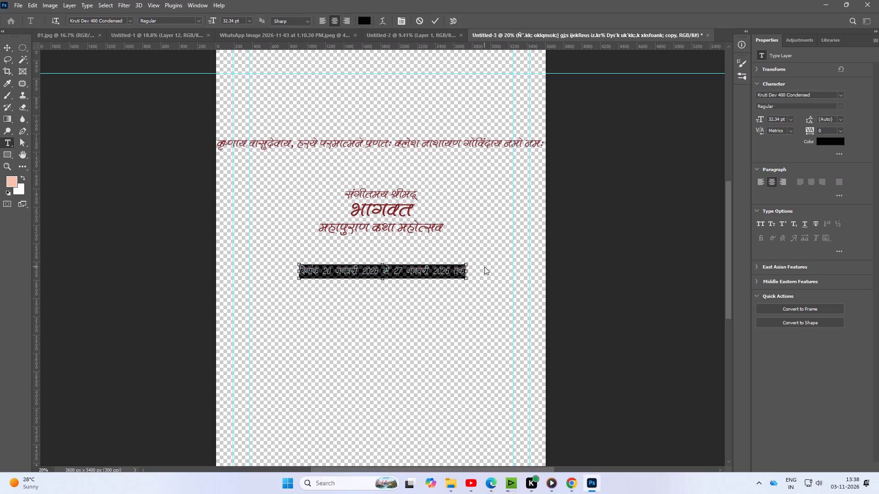
key(ctrl+shift+period)
key(ctrl+shift+period)
key(ctrl+shift+period)
key(ctrl+shift+period)
key(ctrl+shift+period)
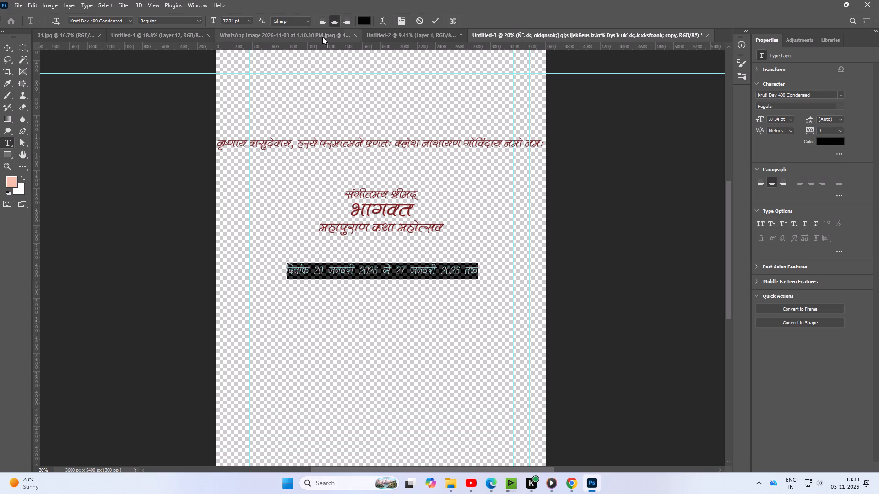
Change the font of the selected date line to Kruti Dev 210 Condensed.
click(201, 18)
click(195, 21)
click(130, 19)
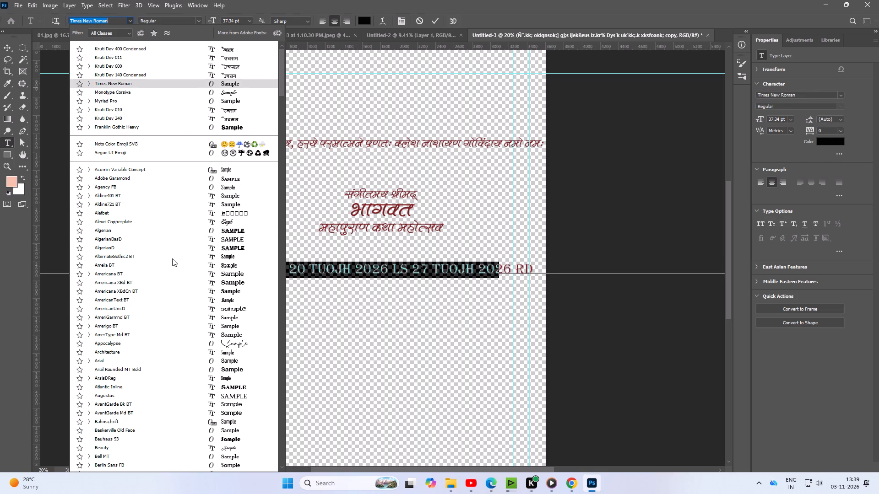
scroll(164, 307, down, 20)
scroll(164, 307, down, 11)
scroll(163, 308, down, 20)
scroll(163, 308, down, 18)
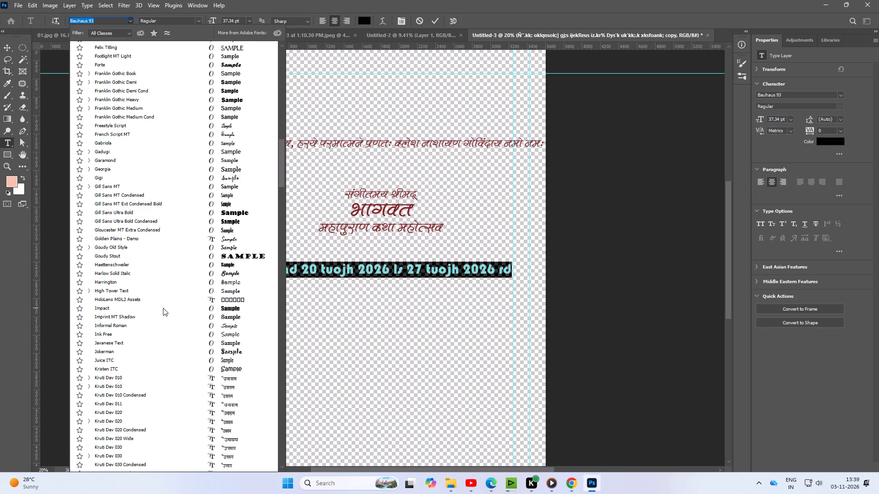
scroll(163, 308, down, 18)
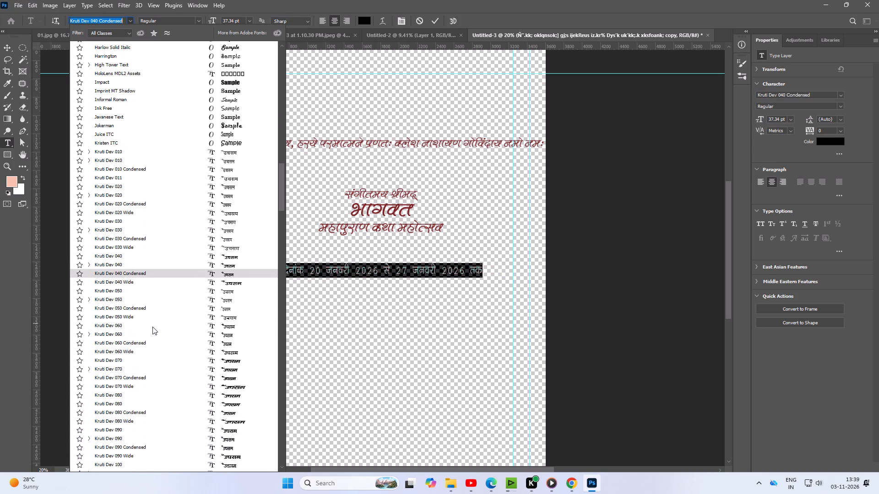
scroll(153, 329, down, 20)
scroll(153, 329, down, 6)
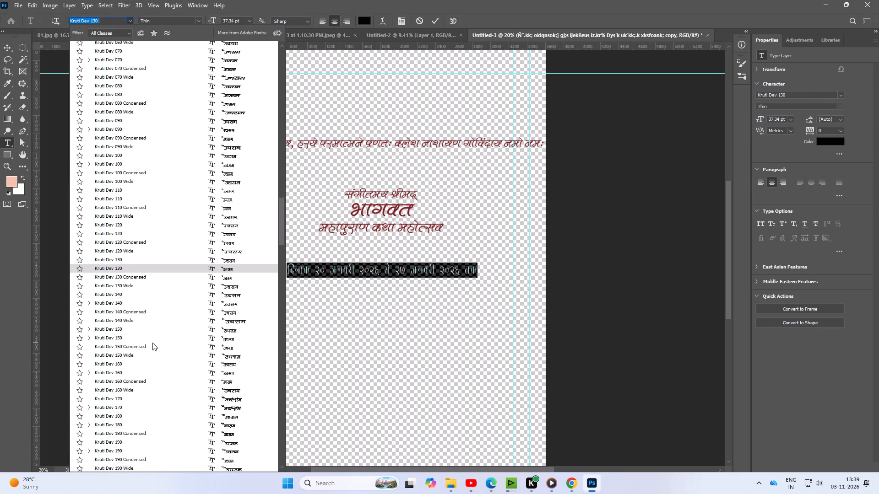
scroll(152, 343, down, 5)
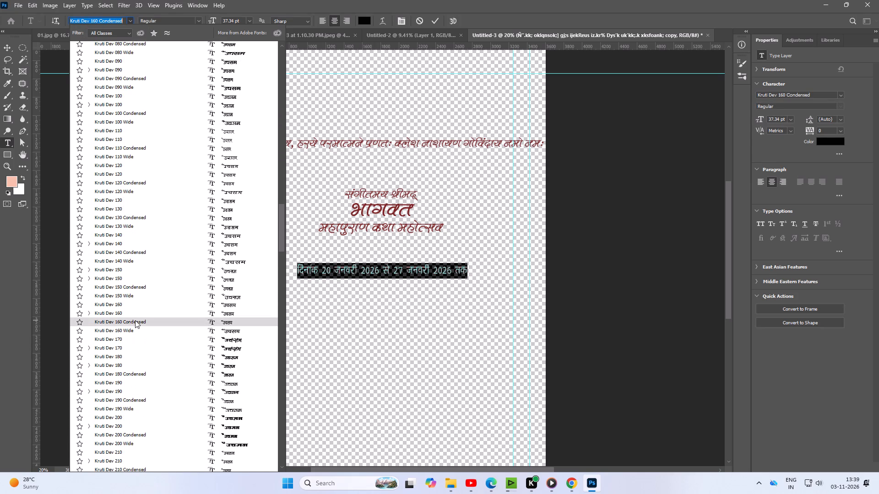
scroll(134, 333, down, 8)
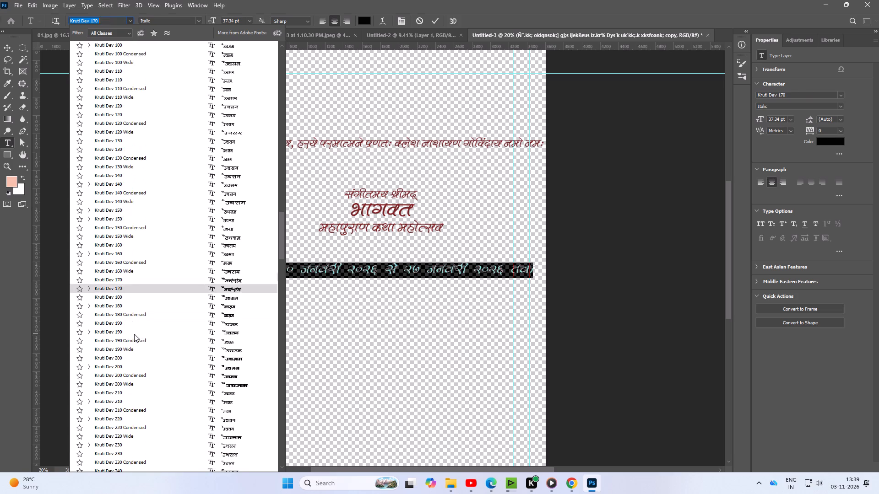
scroll(134, 334, down, 2)
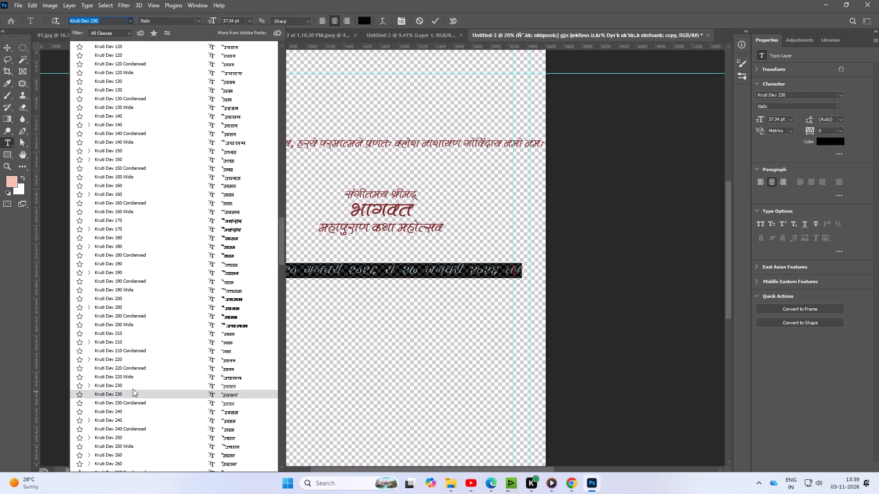
click(138, 347)
Select the full date line and enlarge it to 49.34 pt.
click(337, 267)
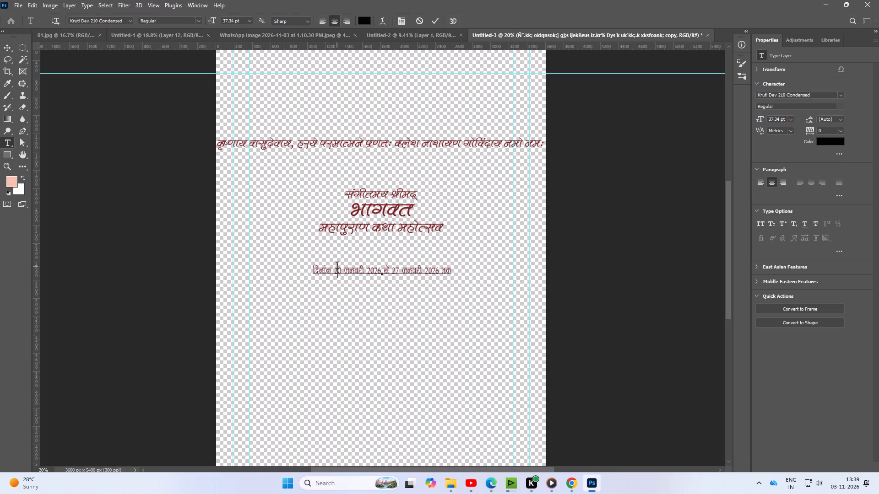
key(ctrl+a)
key(ctrl+shift+period)
key(ctrl+shift+period)
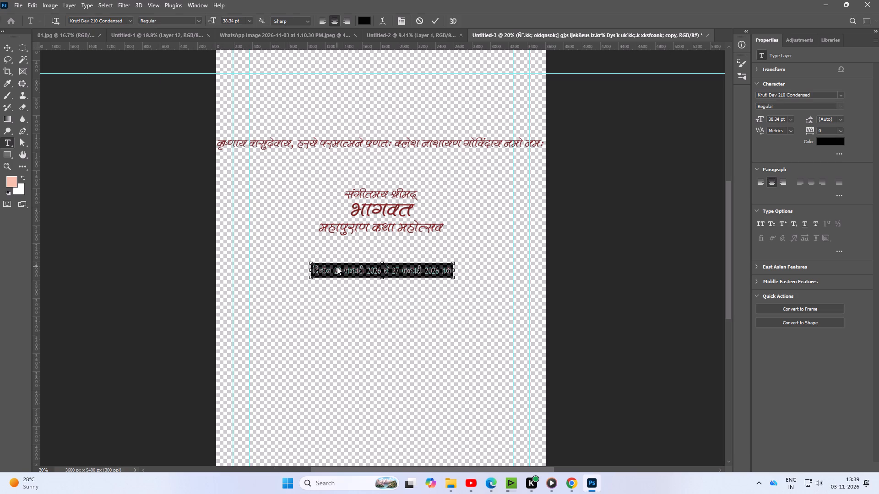
key(ctrl+shift+period)
key(ctrl+shift+period)
key(ctrl+shift+period)
key(ctrl+shift+period)
key(ctrl+shift+period)
key(ctrl+shift+period)
key(ctrl+shift+period)
key(ctrl+shift+period)
key(ctrl+shift+period)
key(ctrl+shift+period)
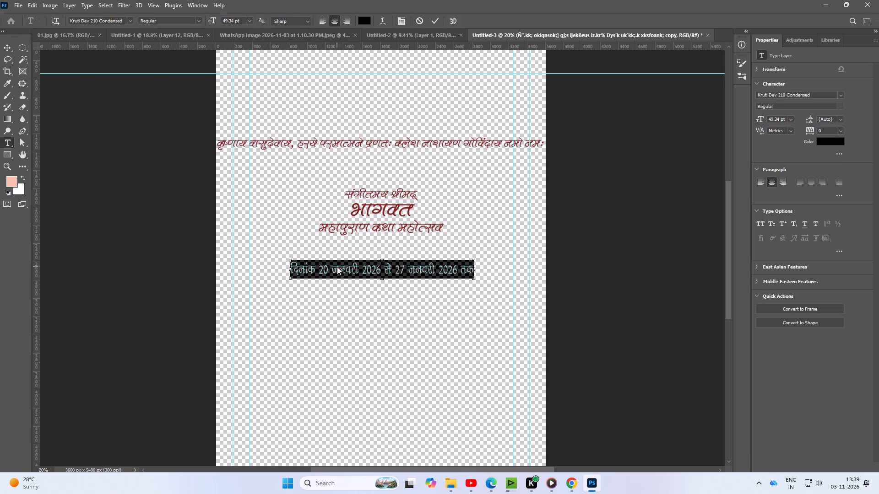
Move the date line up closer to the three-line heading, keeping it centred beneath it.
click(7, 46)
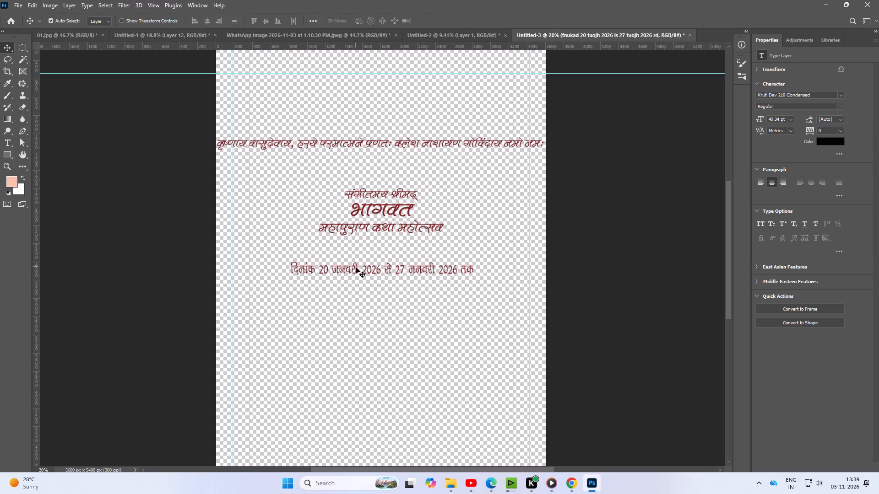
drag(351, 268, 348, 255)
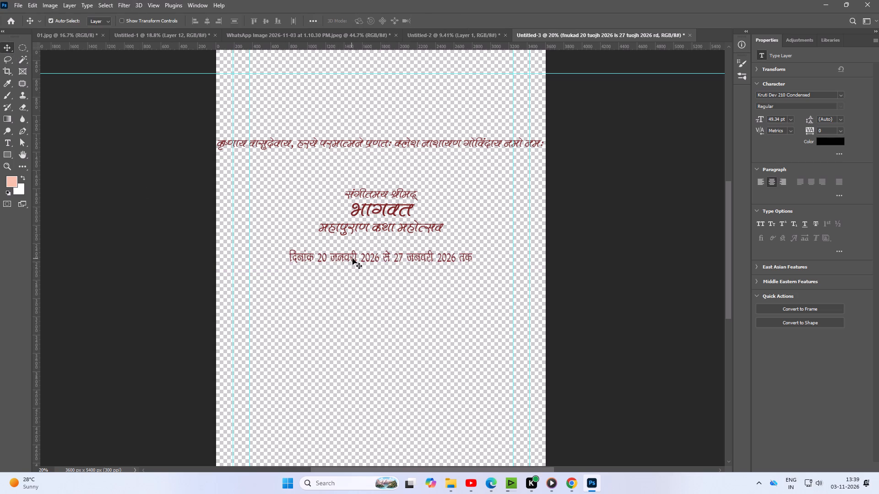
Duplicate the date line and place the copy directly below it.
alt+shift+drag(353, 258, 348, 293)
Replace the copied date text with the timing line "कथा प्रवचन– प्रतिदिन दोप. 2 बजे से 05:30 बजे तक".
click(5, 141)
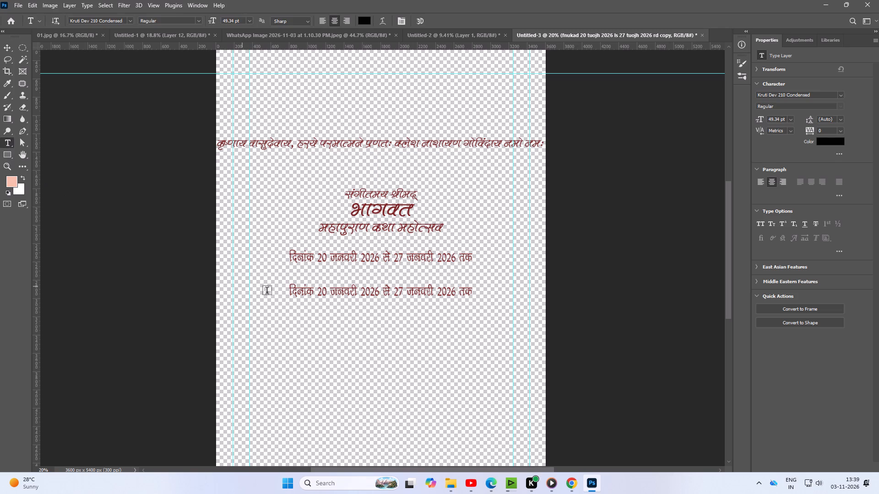
click(325, 290)
key(ctrl+a)
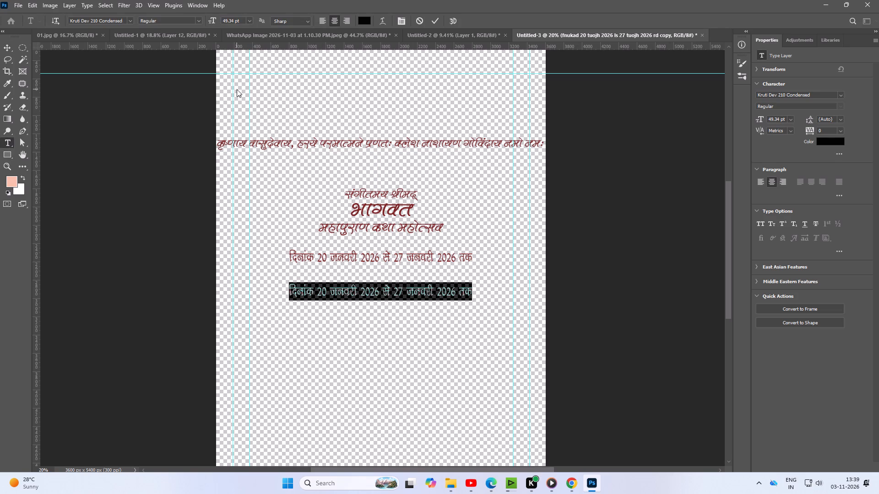
key(alt+Tab)
text(dFkk)
key(space)
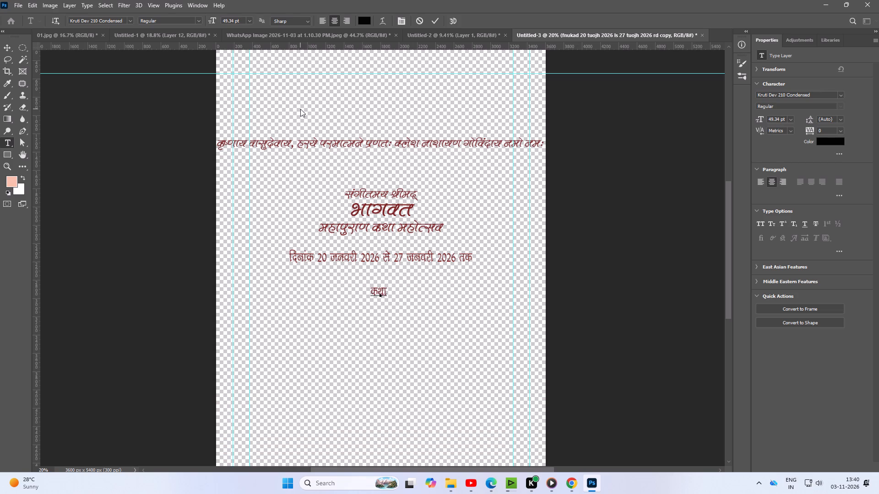
text(izopu)
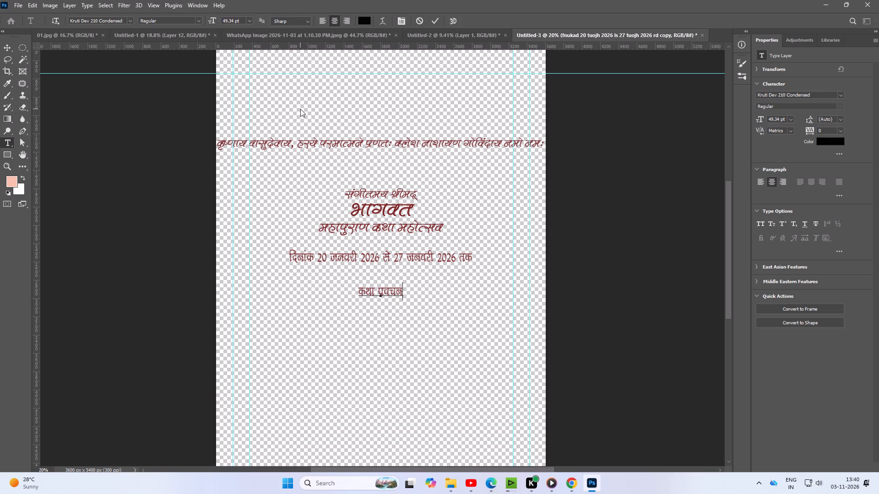
text(&)
key(space)
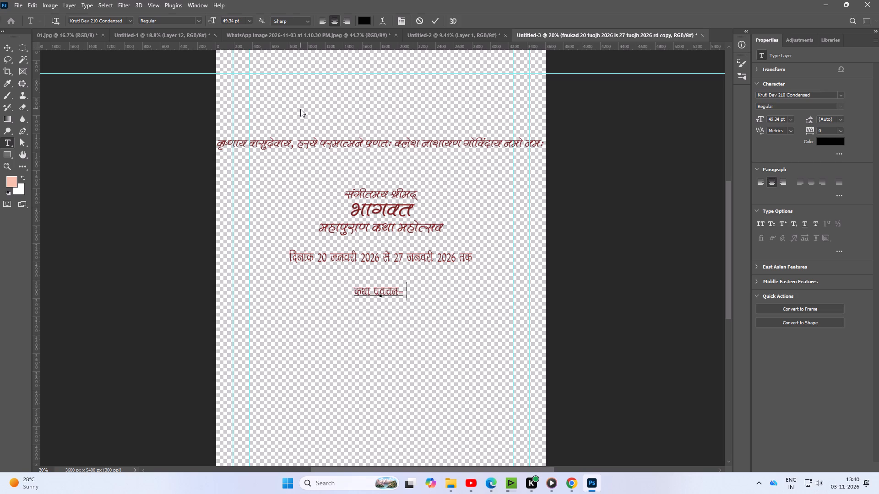
text(izfrfn)
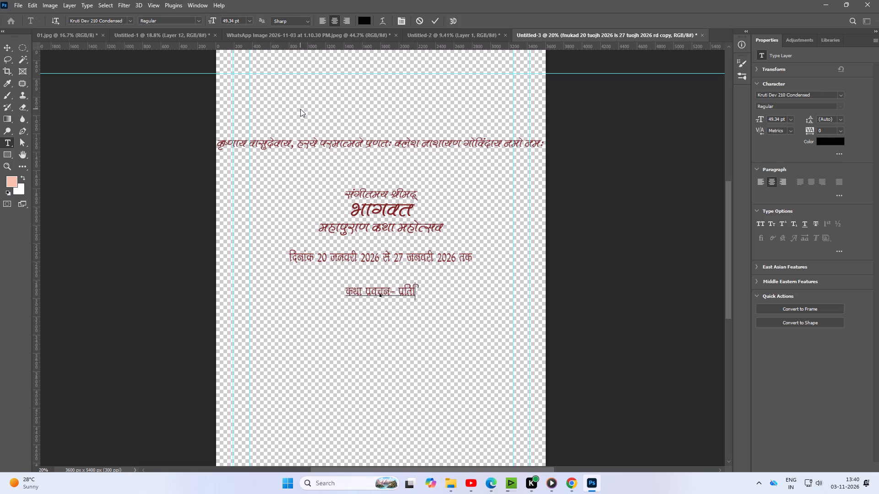
key(u)
key(space)
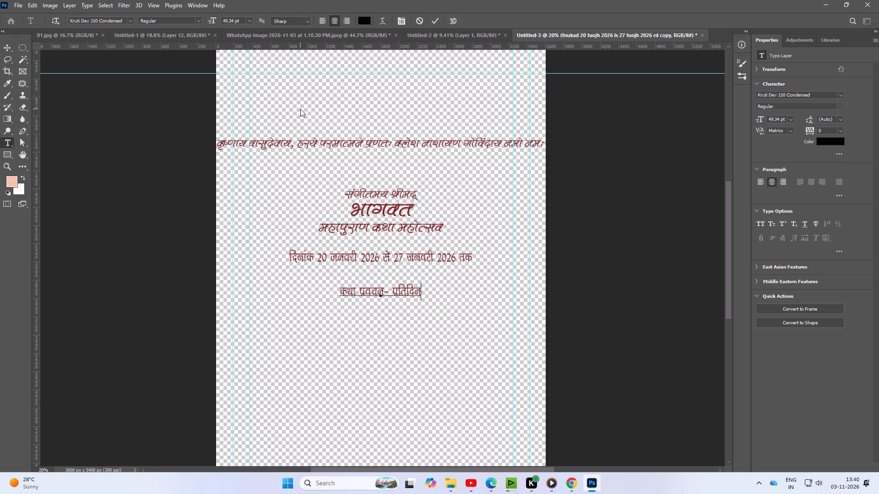
text(nksi)
key(minus)
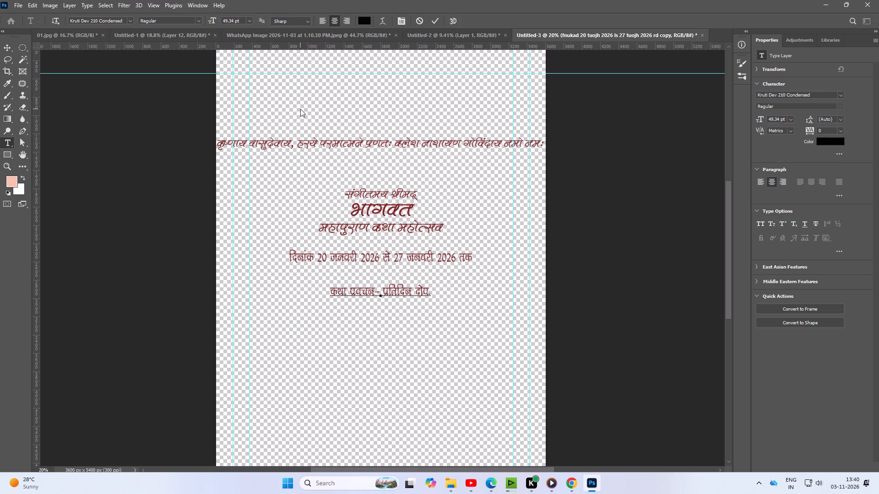
key(space)
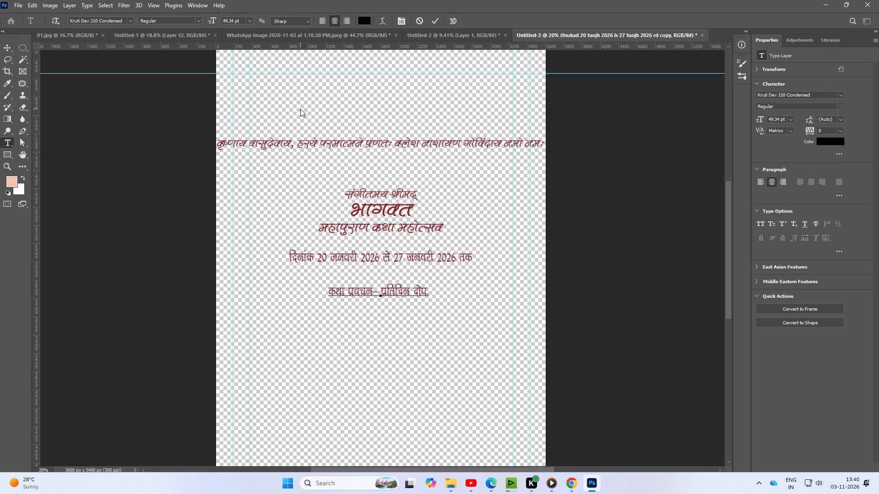
text(2)
key(space)
text(ts)
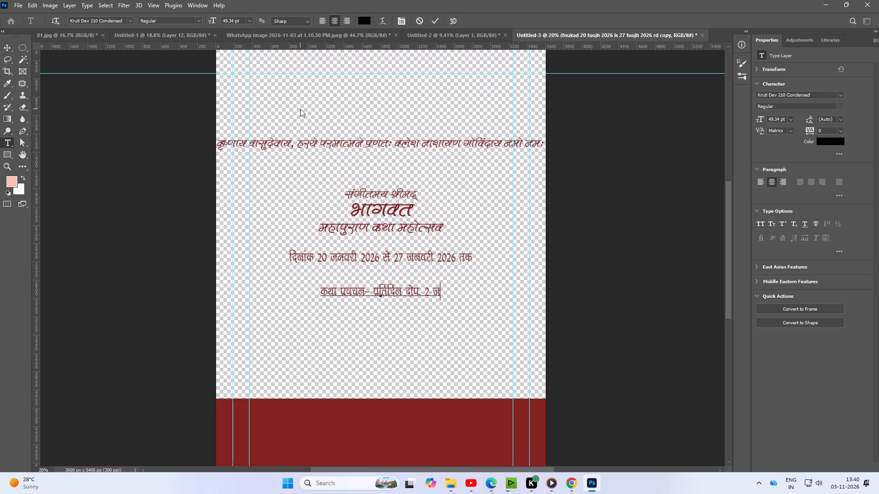
key(BackSpace)
key(BackSpace)
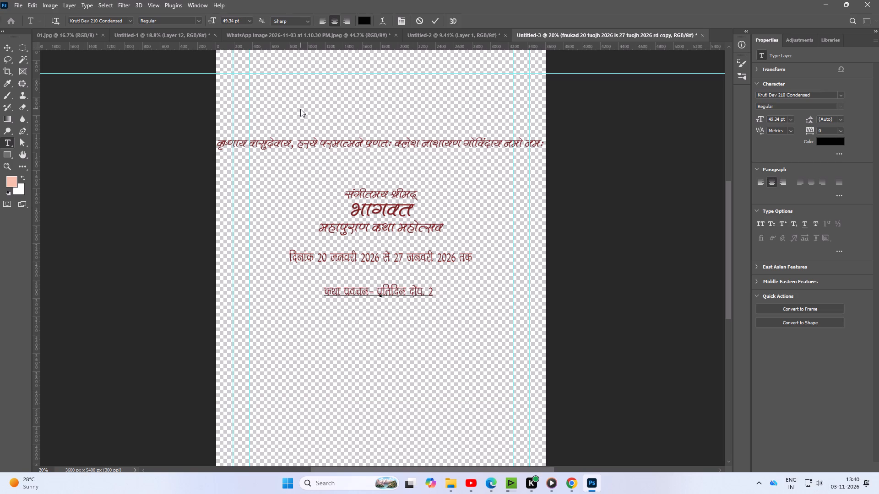
text(cts)
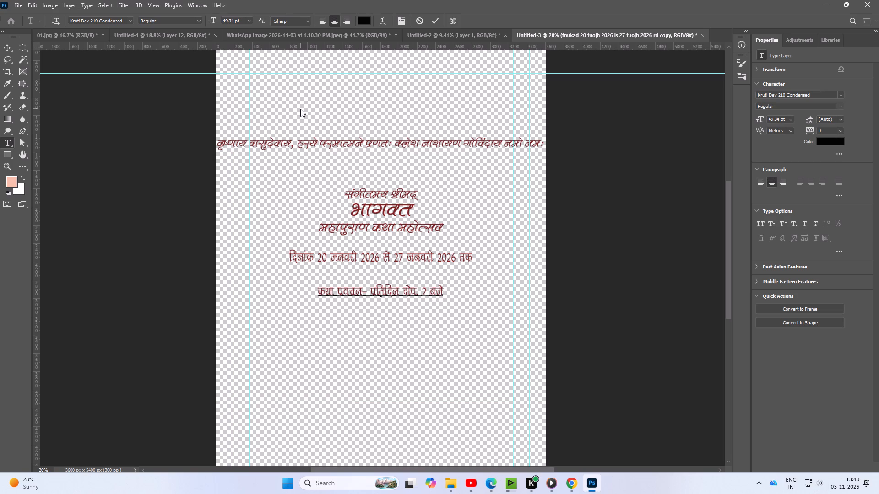
key(space)
text(ls 05)
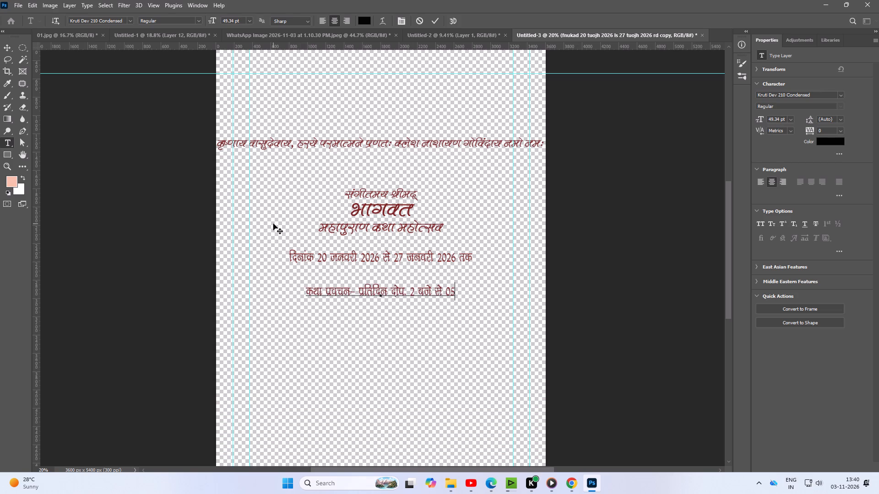
key(shift+percent)
text(30)
key(space)
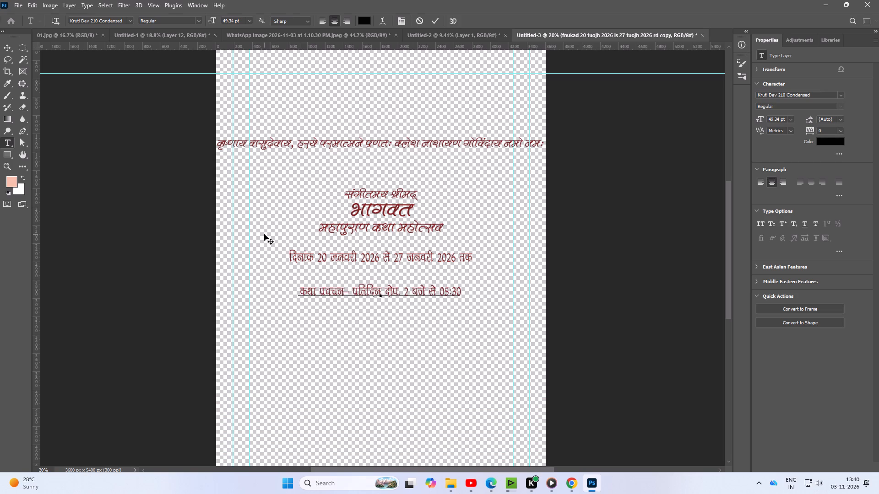
key(r)
key(BackSpace)
text(cts rd)
Duplicate the katha timing line and place the copy below it at the same line spacing.
click(3, 45)
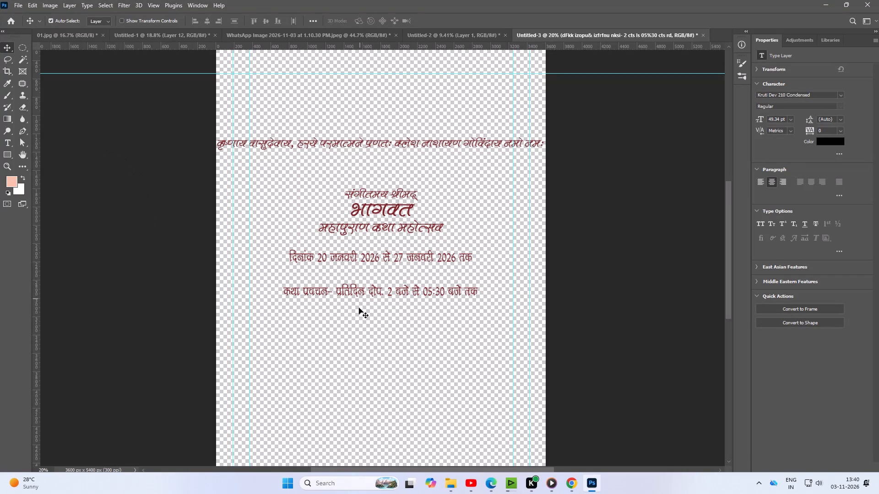
alt+shift+drag(375, 291, 366, 324)
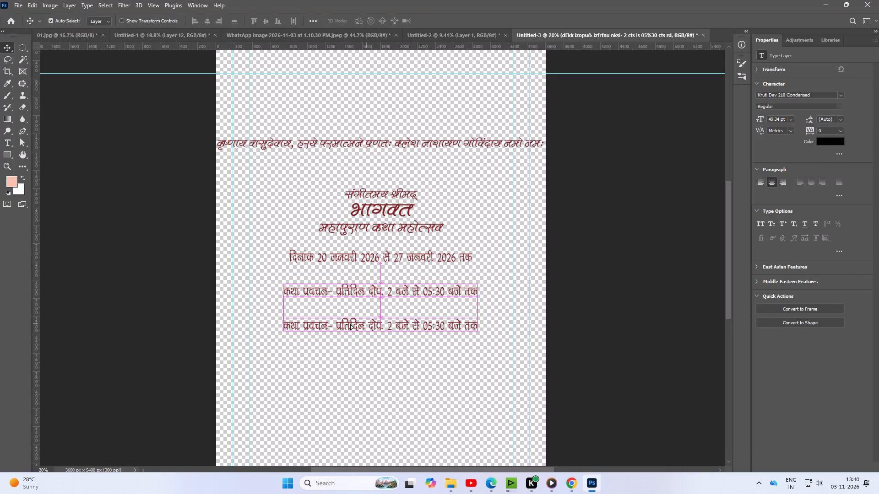
Replace the copied timing text with the venue label "स्थान–".
click(9, 144)
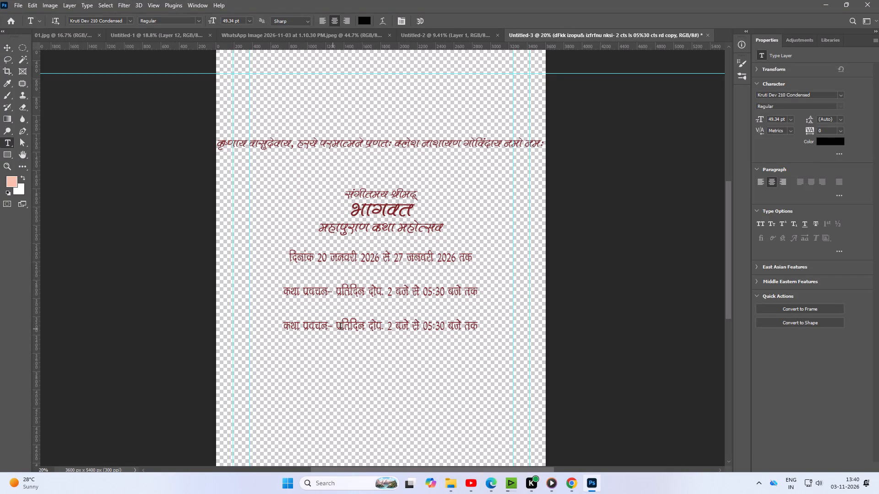
triple_click(342, 327)
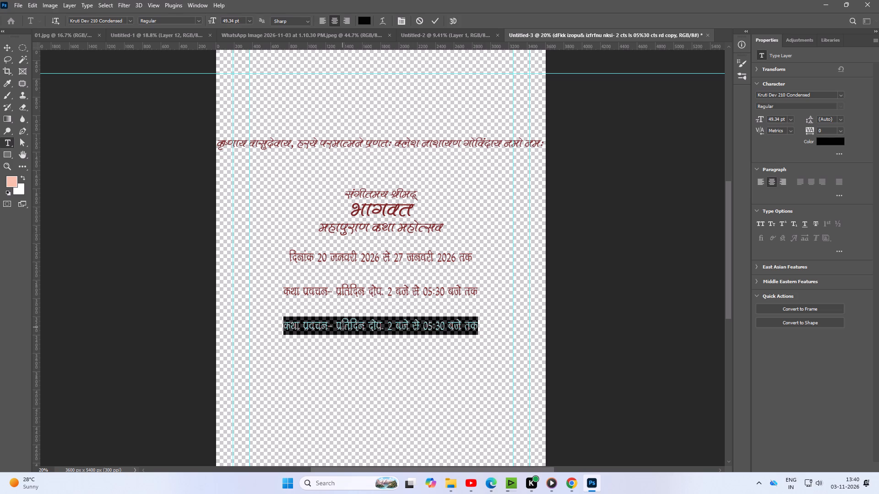
text(Flkku)
key(space)
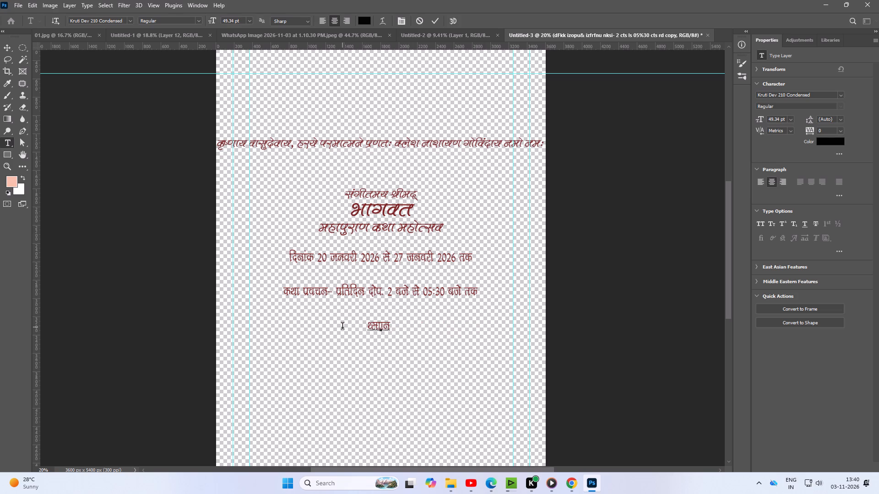
key(BackSpace)
key(BackSpace)
key(BackSpace)
key(BackSpace)
key(BackSpace)
key(BackSpace)
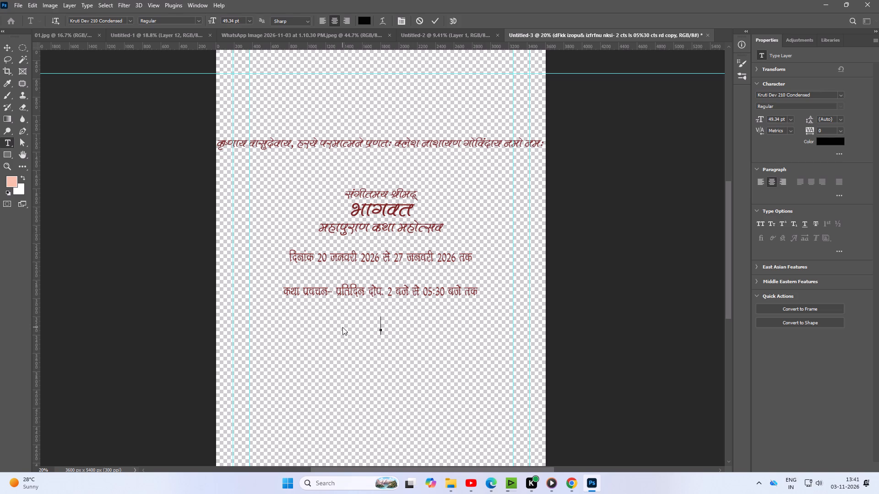
key(shift+l)
text(Fkku)
key(shift+ampersand)
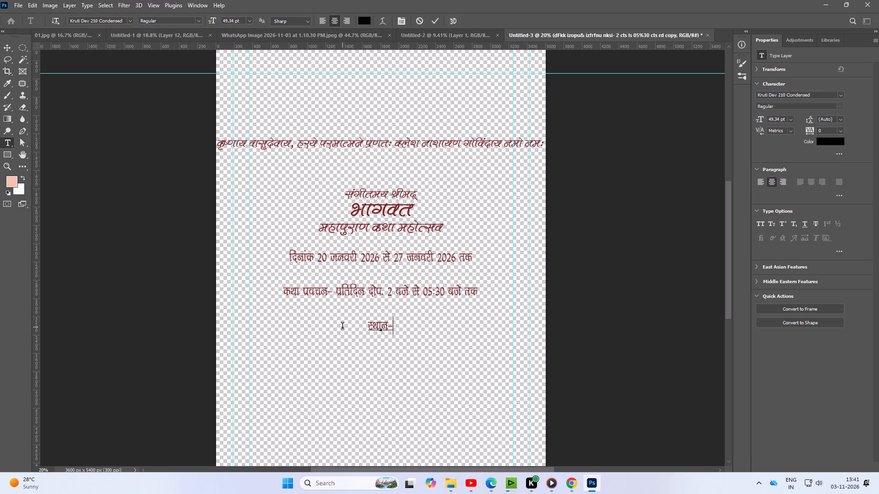
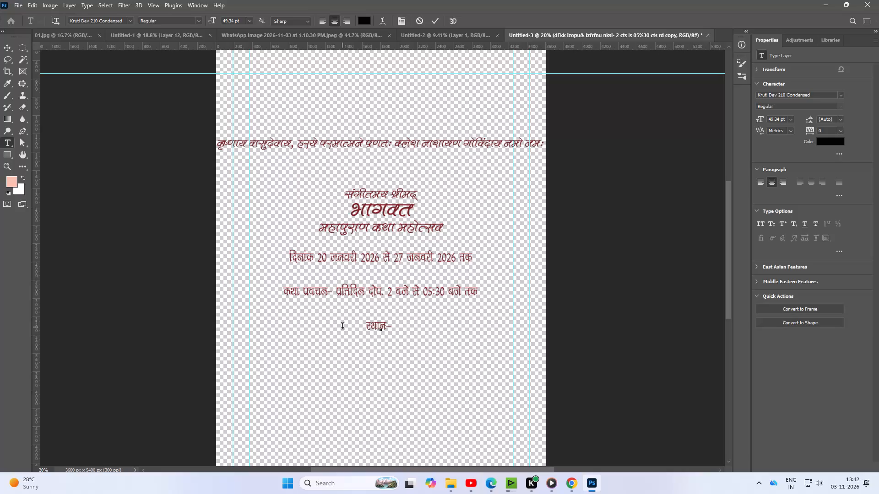
Continue the venue line after "स्थान–" with the lawn and road text "महामाया लॉन मुंगवारी रोड,".
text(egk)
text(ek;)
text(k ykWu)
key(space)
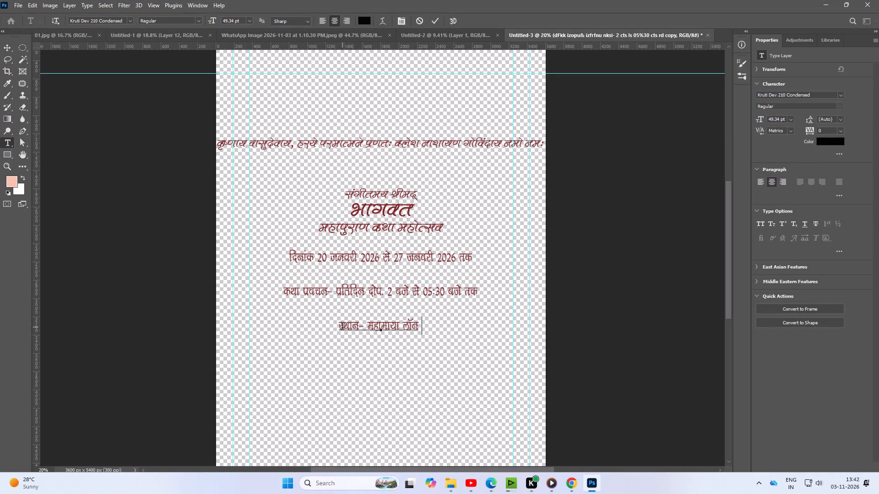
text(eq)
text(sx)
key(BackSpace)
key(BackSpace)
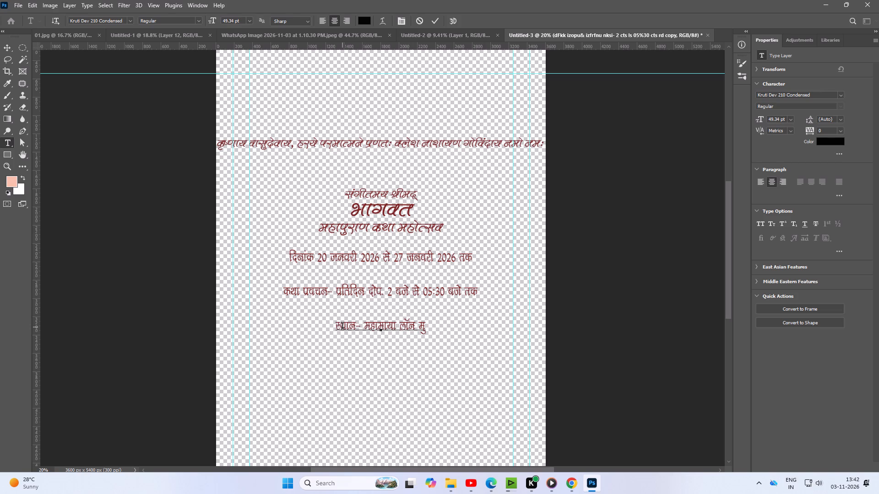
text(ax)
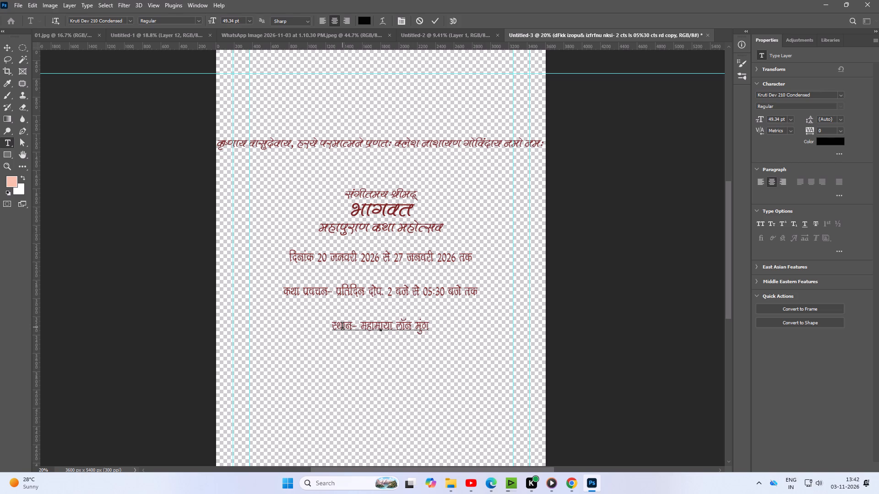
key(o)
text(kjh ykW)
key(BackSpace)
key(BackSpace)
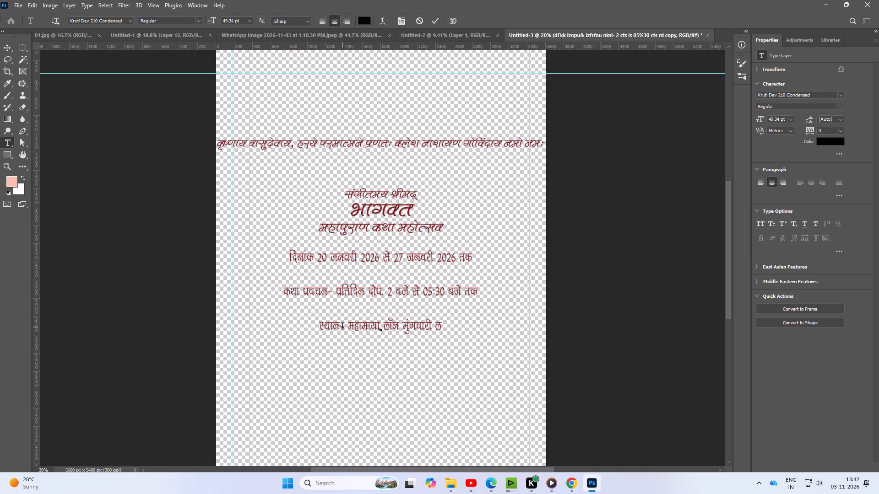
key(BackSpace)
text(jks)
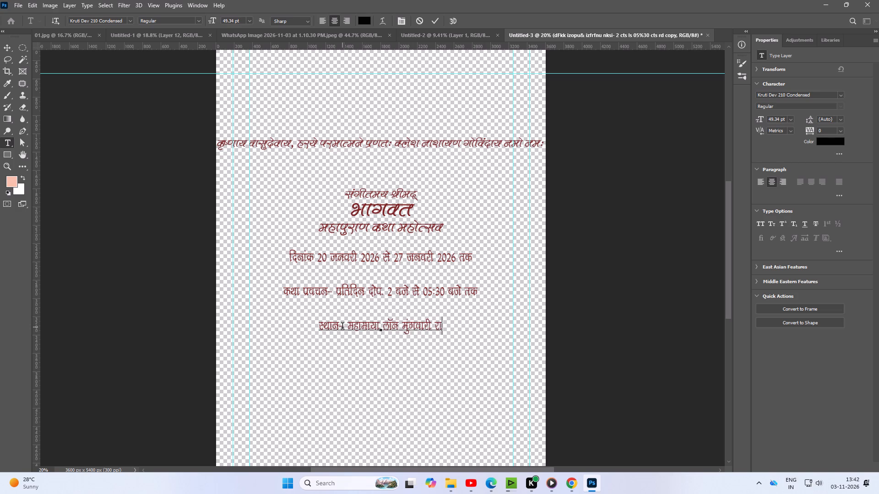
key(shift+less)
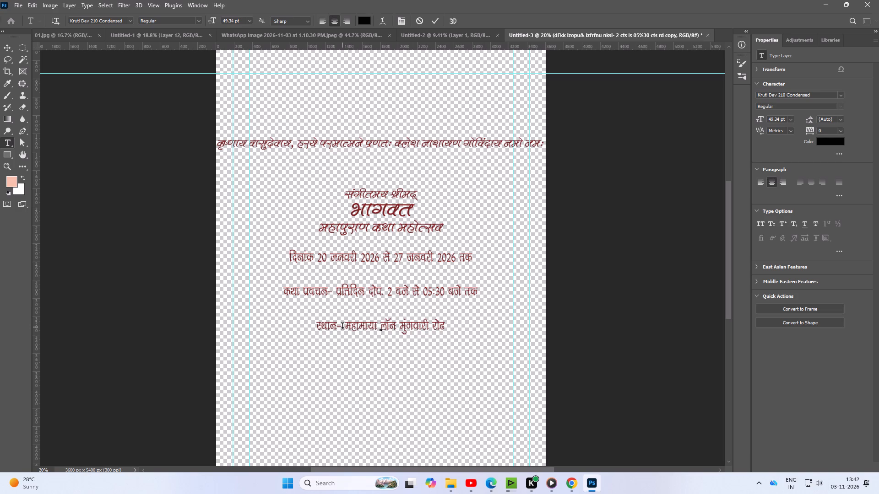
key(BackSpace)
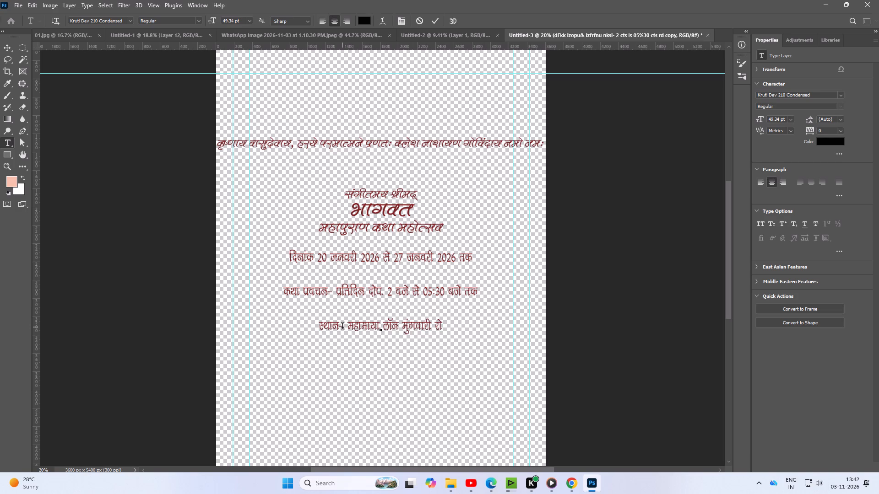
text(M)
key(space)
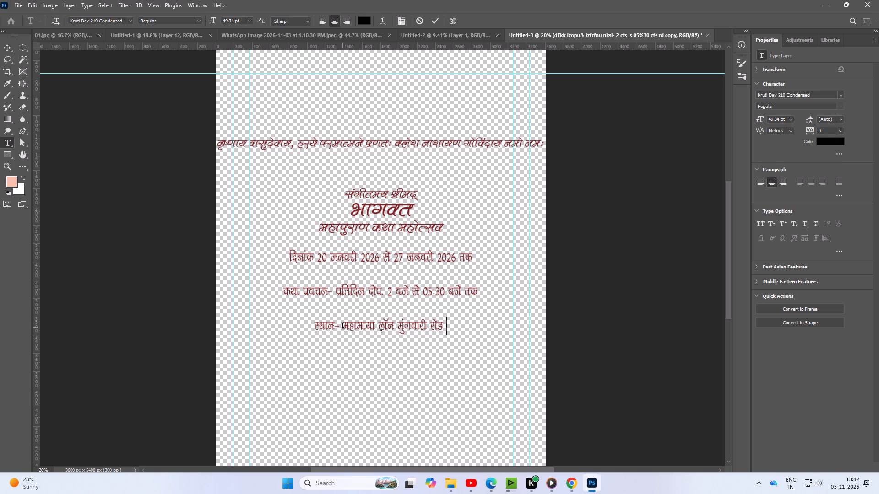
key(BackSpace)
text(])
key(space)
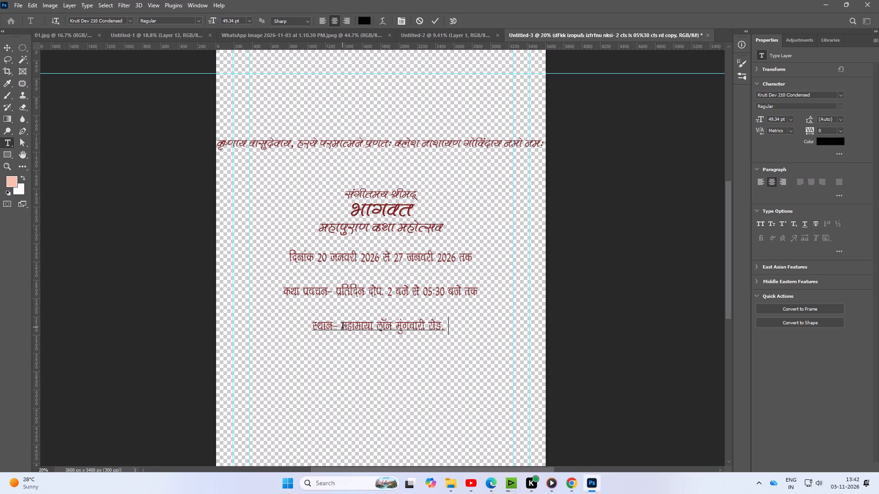
Add the locality and district "भैरोगंज, जिला सिवनी" to the end of the venue line.
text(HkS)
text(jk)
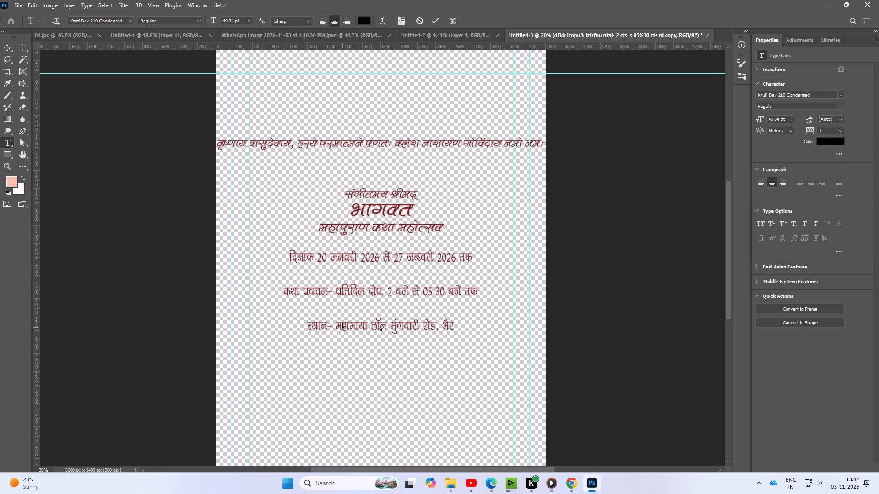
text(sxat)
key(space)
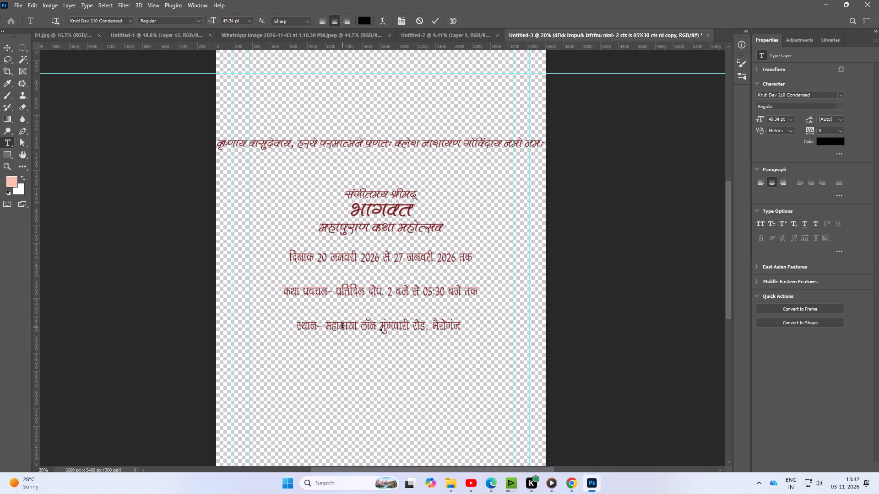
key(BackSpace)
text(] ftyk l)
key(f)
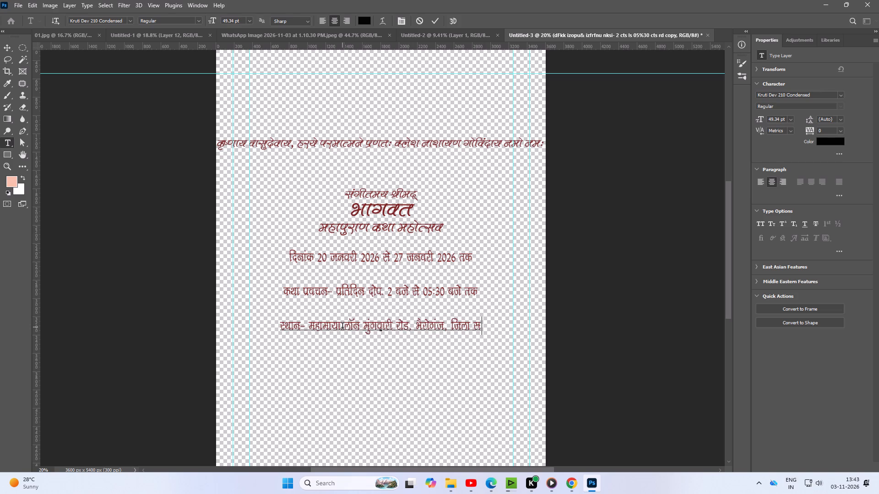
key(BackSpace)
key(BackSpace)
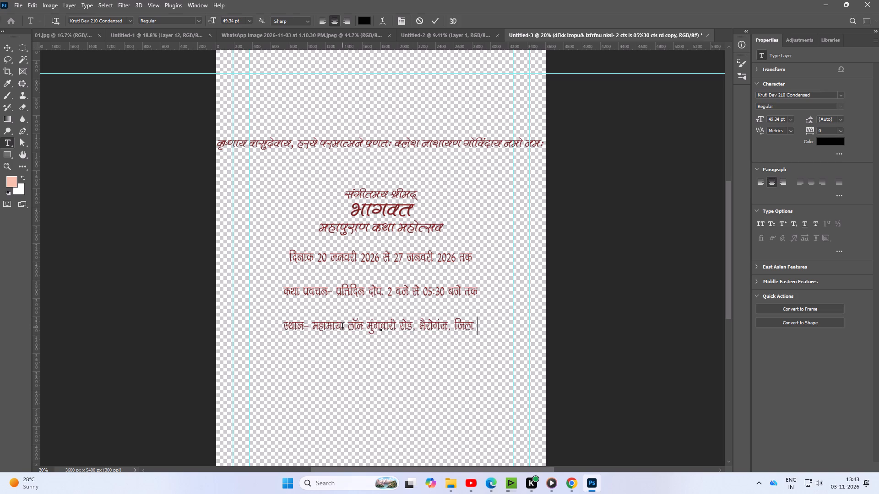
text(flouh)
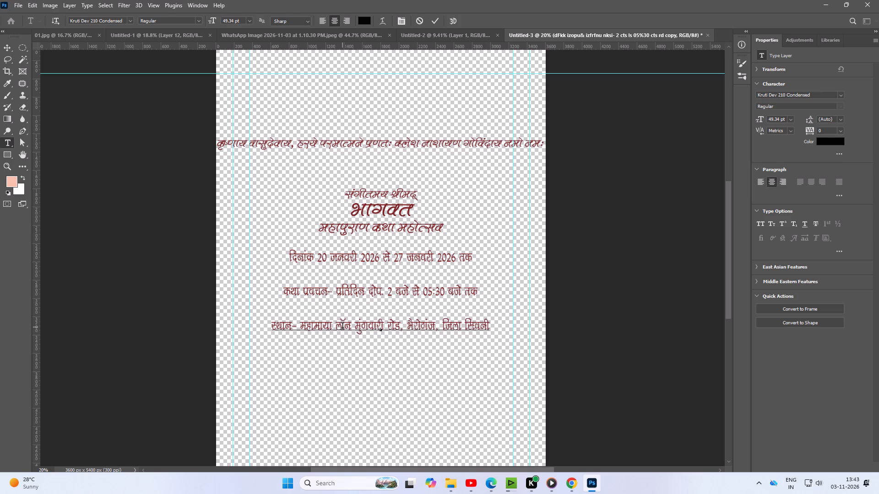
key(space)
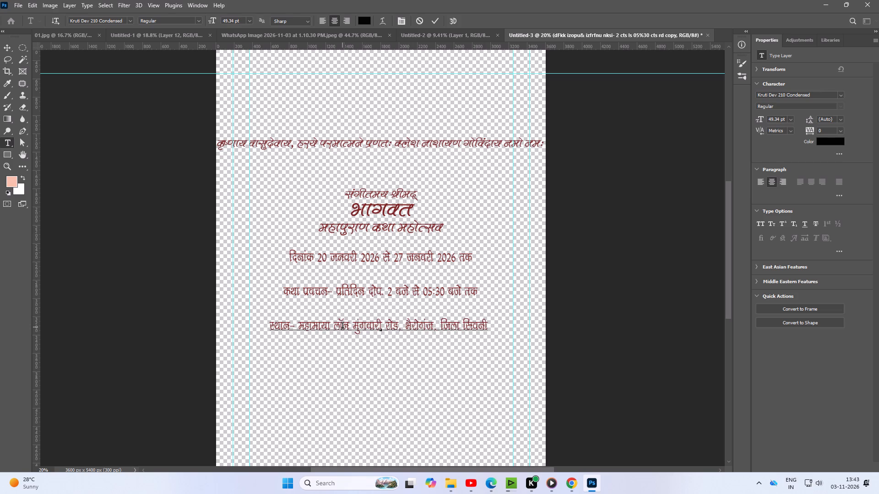
Finish the venue line with the state abbreviation in brackets, "(म.प्र.)".
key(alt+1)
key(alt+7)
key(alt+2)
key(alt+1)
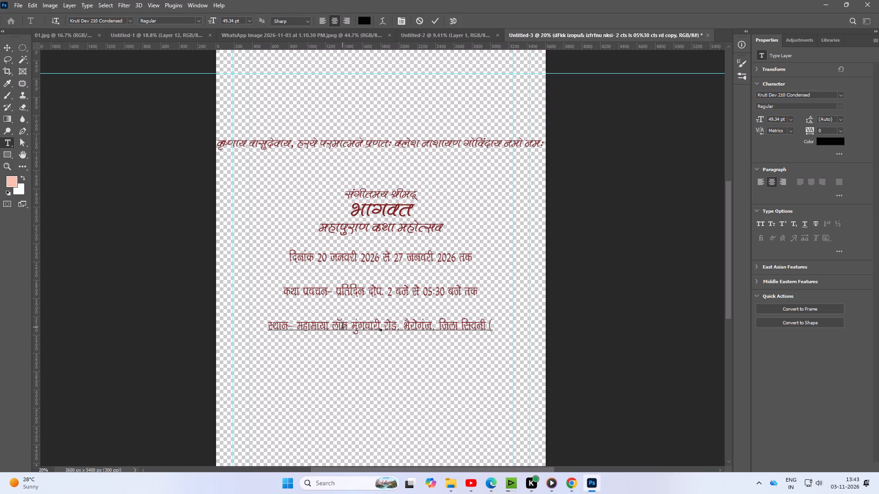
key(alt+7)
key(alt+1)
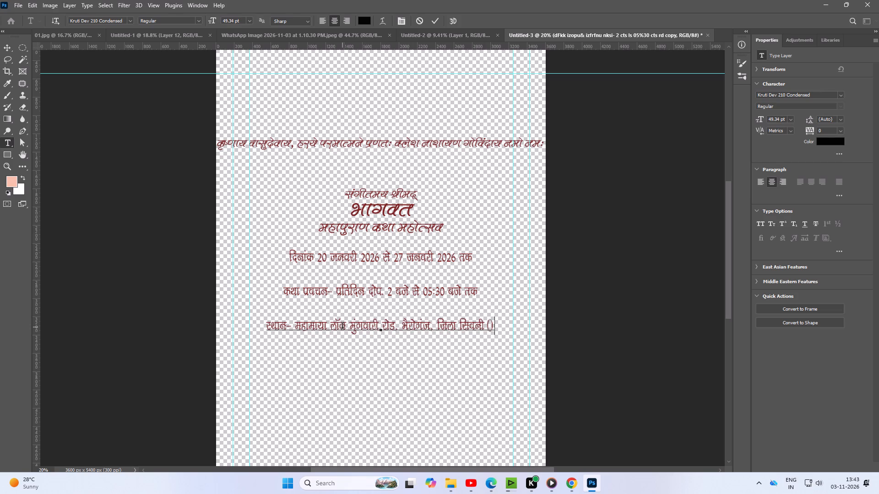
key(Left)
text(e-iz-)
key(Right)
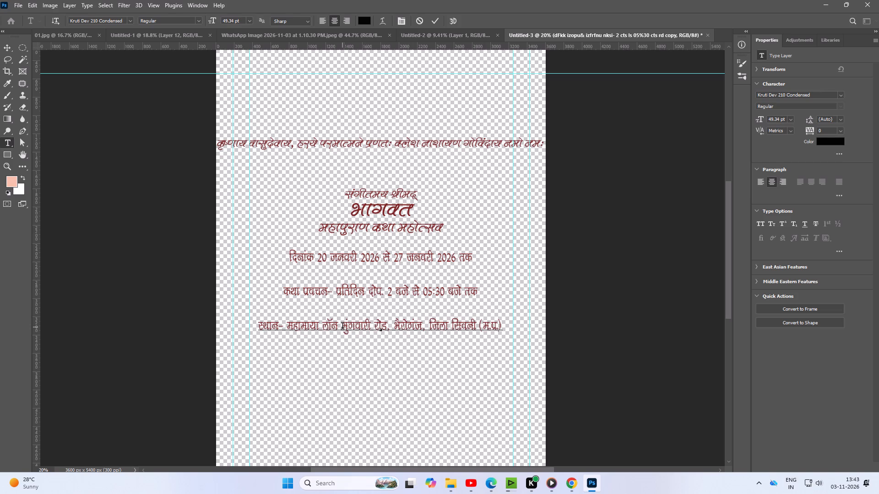
click(10, 45)
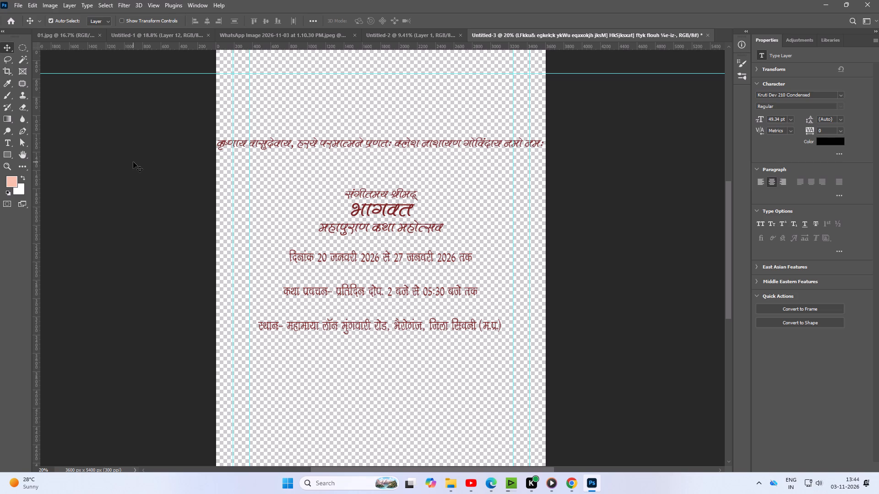
Duplicate the venue line and place the copy directly below it.
click(4, 48)
click(366, 324)
alt+shift+drag(357, 328, 358, 359)
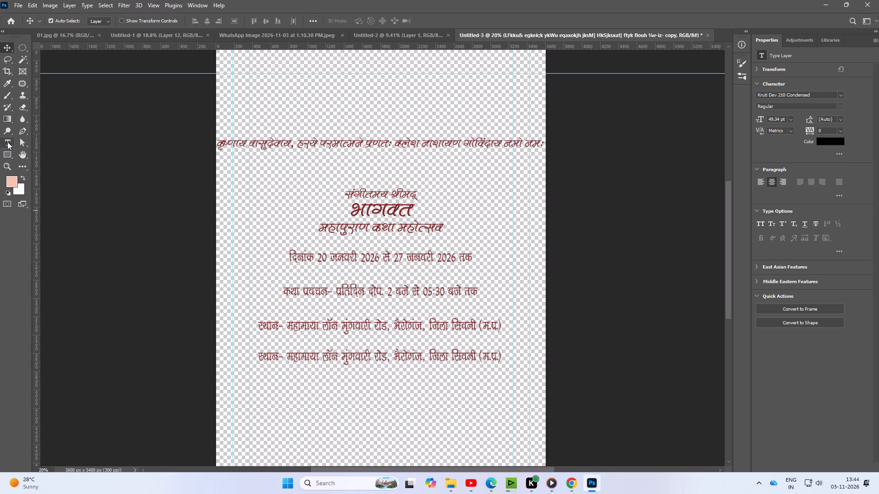
Replace the copied venue text with the heading "कार्यक्रम".
click(7, 142)
double_click(291, 356)
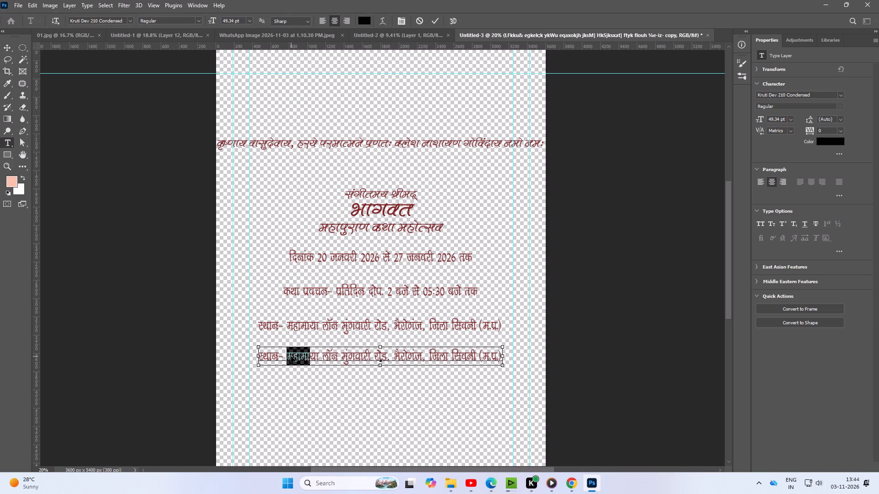
key(ctrl+a)
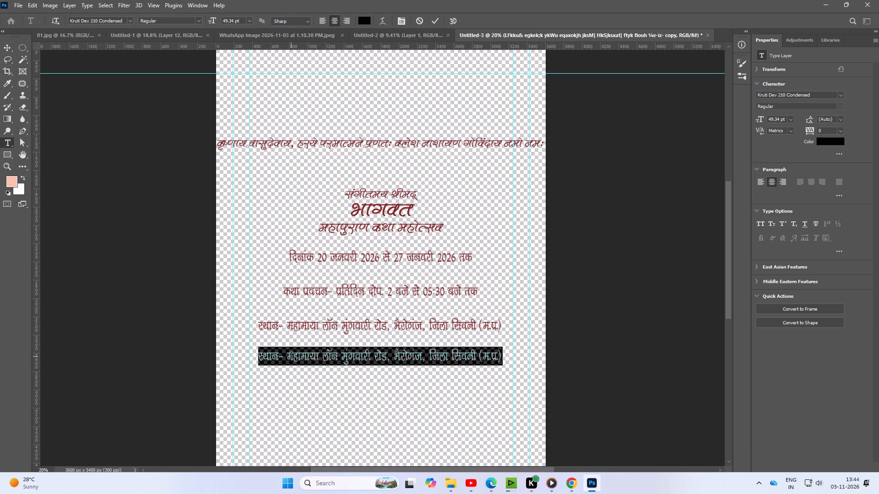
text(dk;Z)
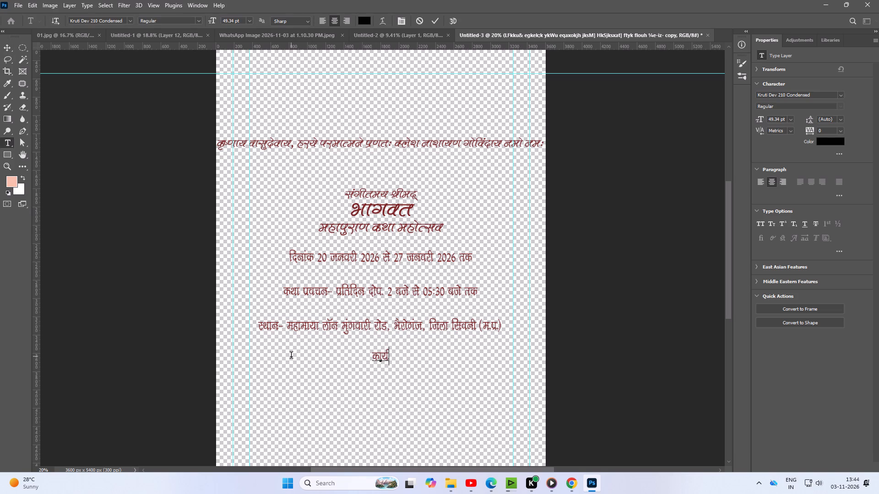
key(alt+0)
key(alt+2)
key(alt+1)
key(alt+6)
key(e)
click(6, 47)
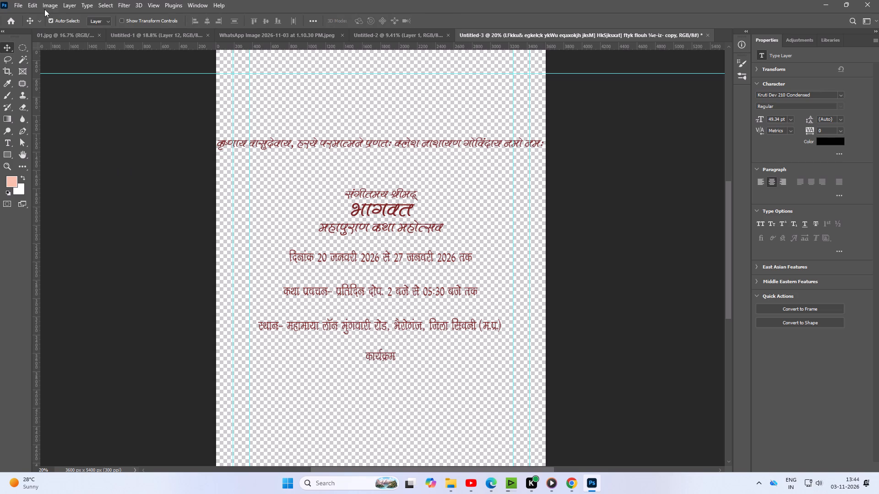
Change the Color Overlay of the "कार्यक्रम" heading to a bright blue in its layer style.
click(68, 5)
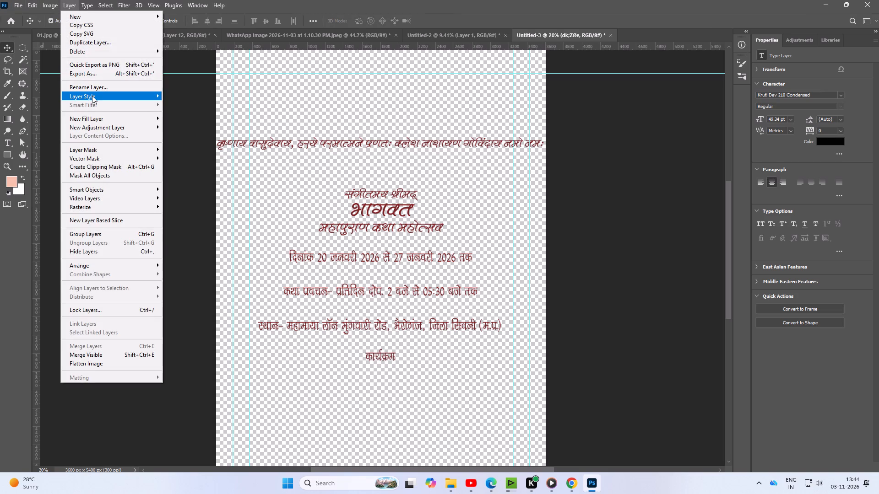
click(188, 152)
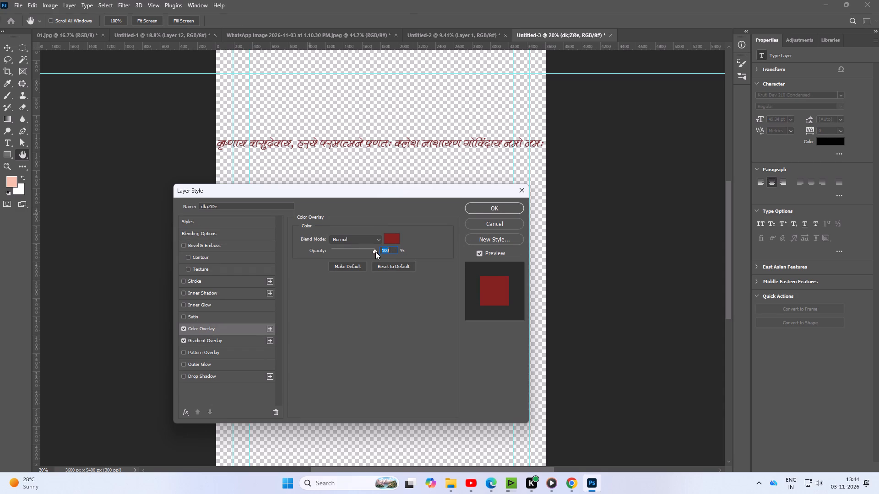
click(375, 252)
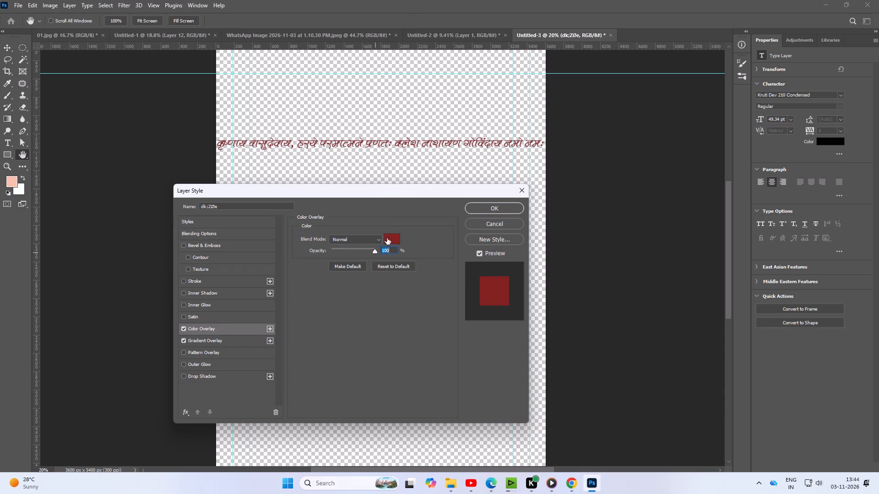
click(387, 238)
click(315, 350)
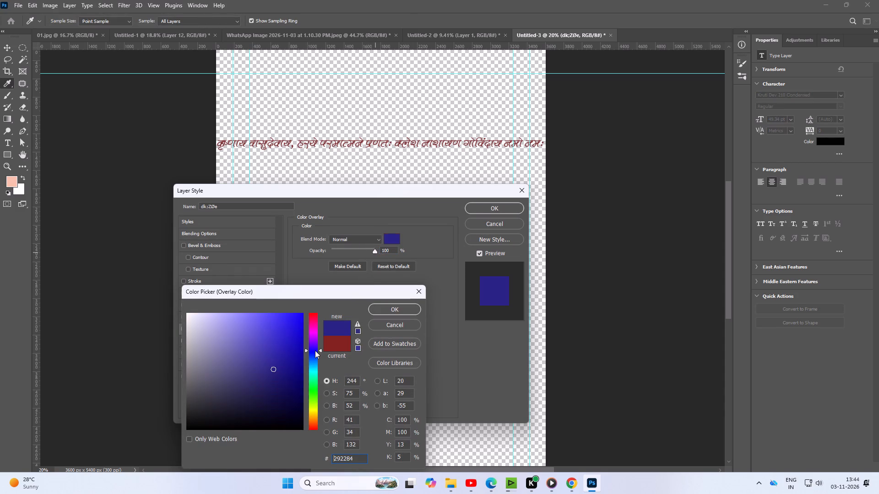
click(311, 351)
click(298, 315)
click(387, 309)
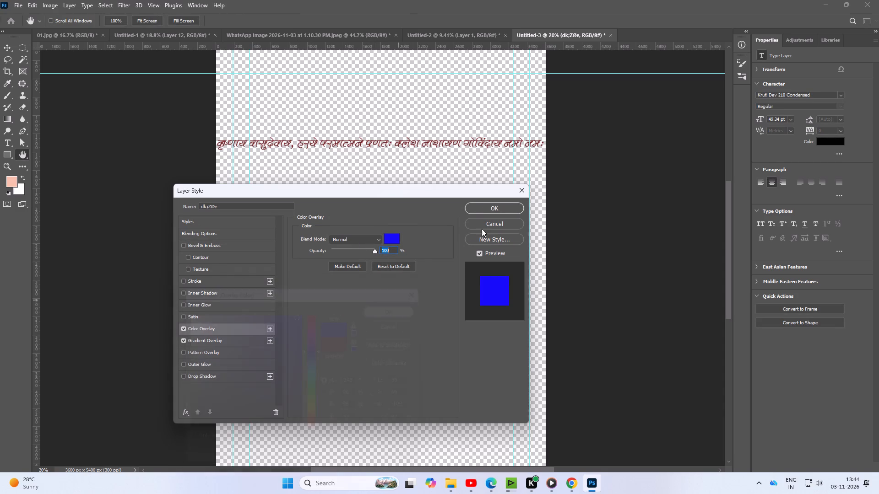
click(495, 210)
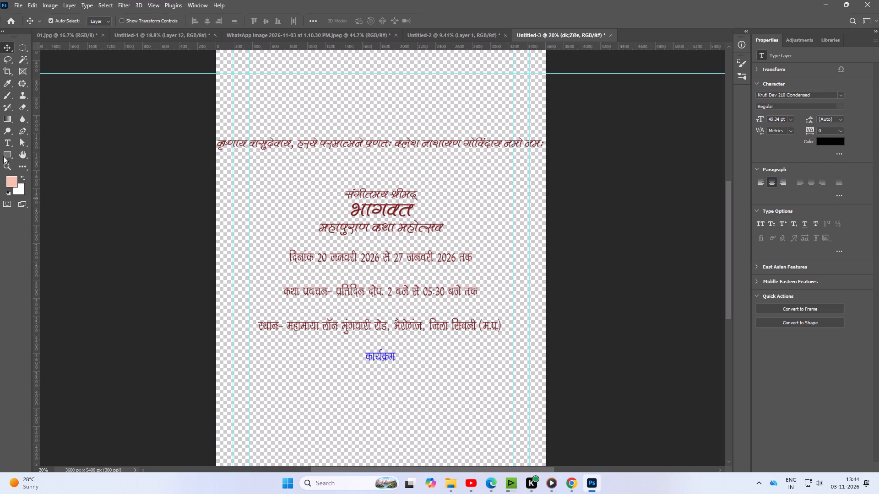
Change the font of the blue "कार्यक्रम" heading to Kruti Dev 260.
click(7, 144)
drag(368, 356, 410, 354)
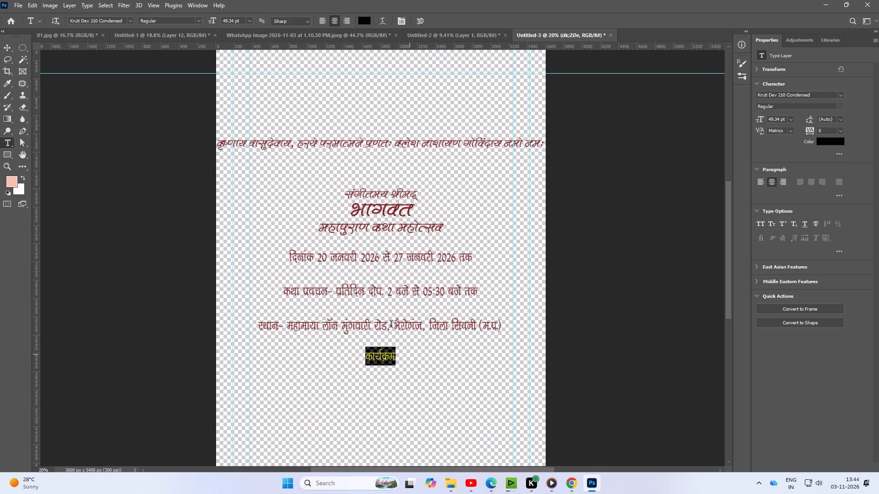
click(103, 22)
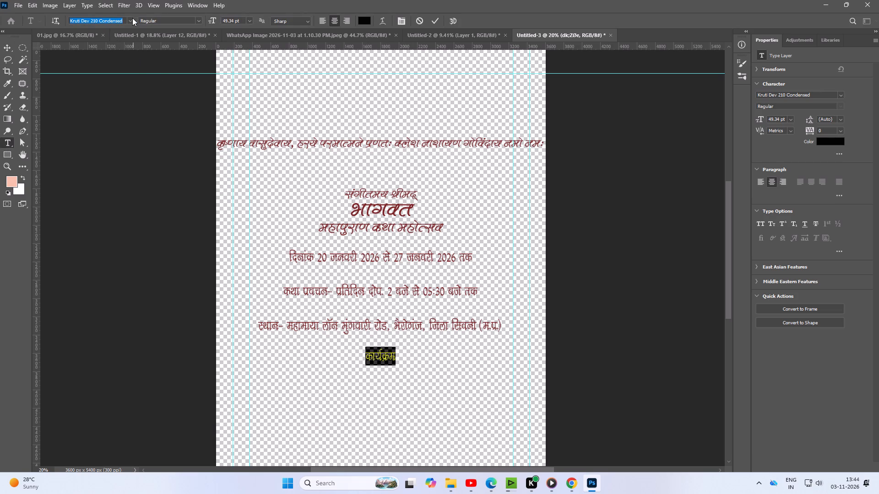
click(168, 23)
click(196, 21)
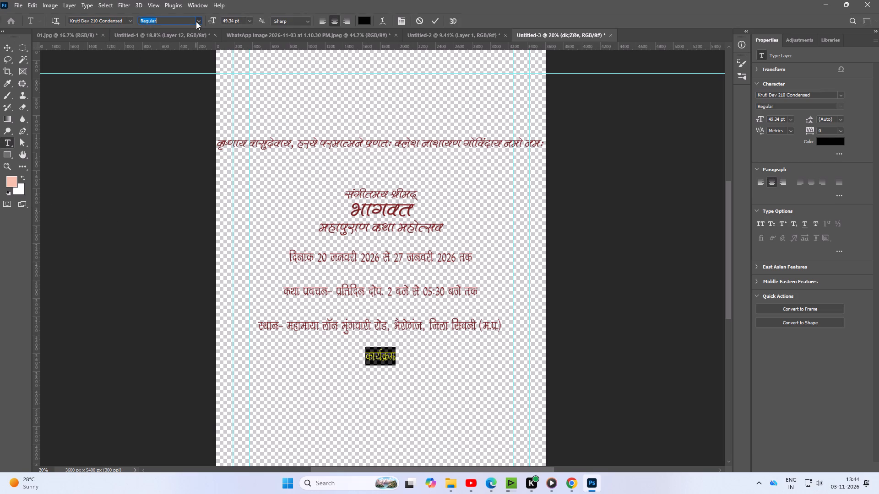
click(196, 21)
click(130, 22)
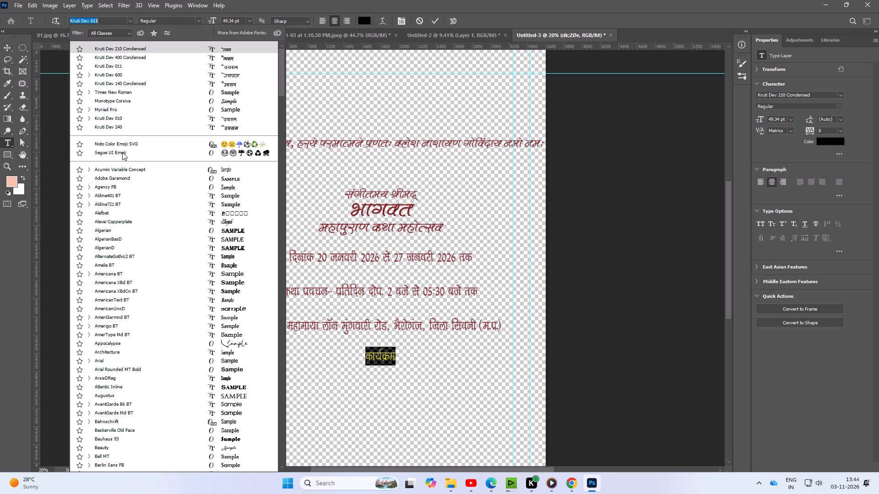
scroll(130, 240, down, 20)
scroll(130, 240, down, 17)
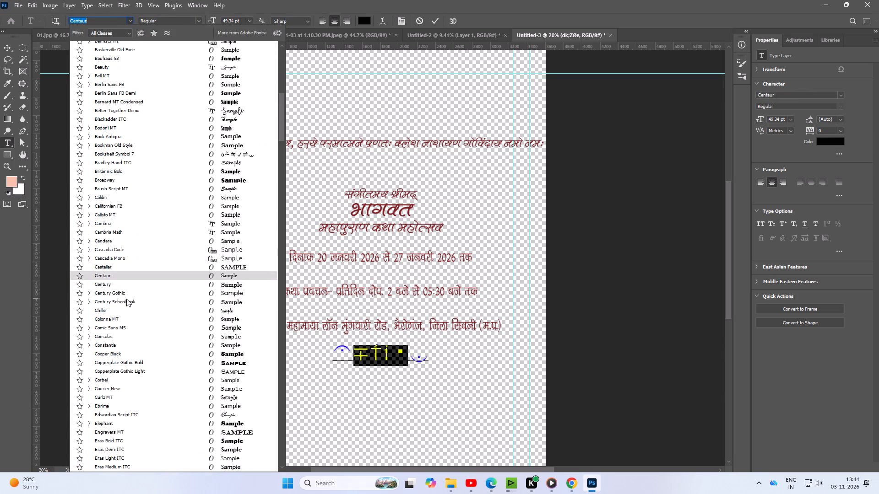
scroll(126, 299, down, 7)
drag(281, 141, 281, 244)
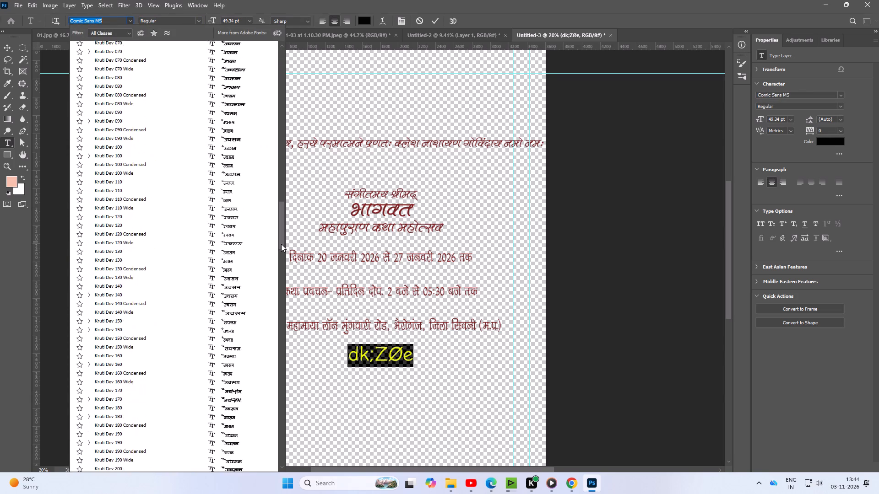
drag(281, 244, 281, 267)
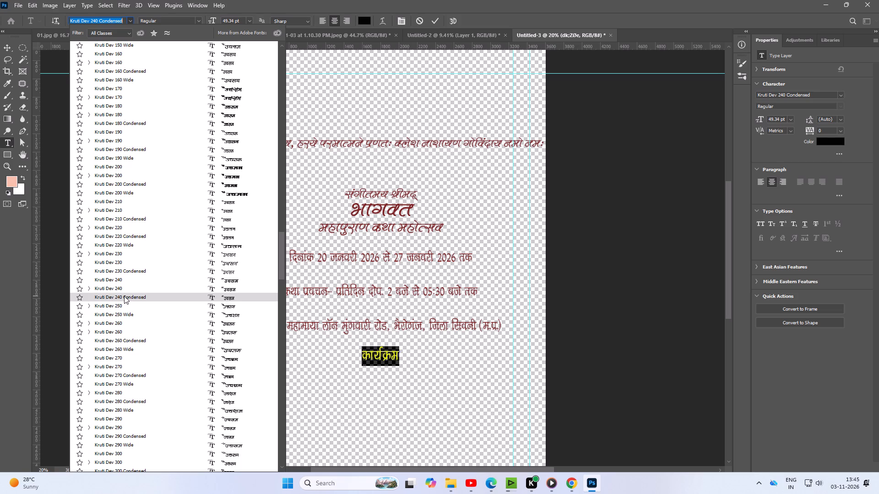
click(123, 324)
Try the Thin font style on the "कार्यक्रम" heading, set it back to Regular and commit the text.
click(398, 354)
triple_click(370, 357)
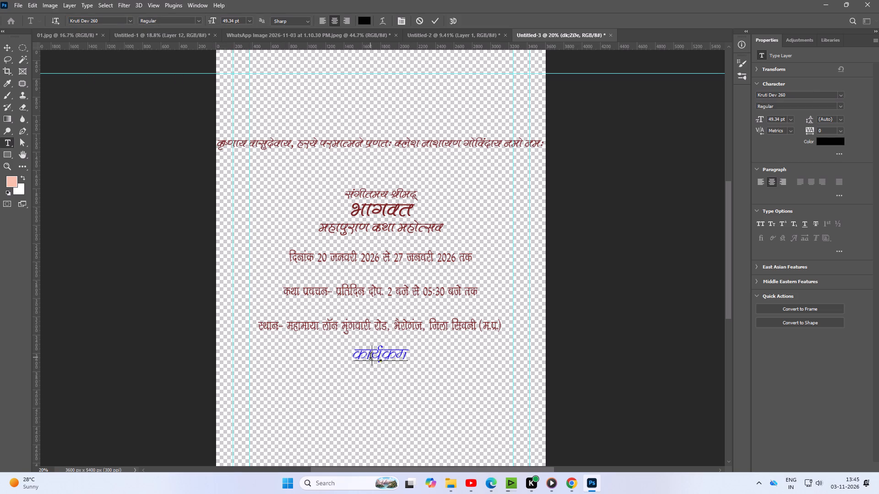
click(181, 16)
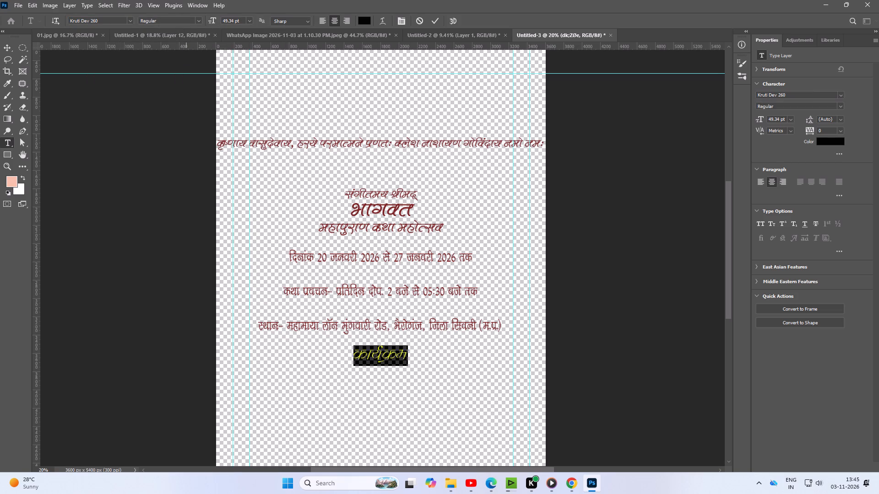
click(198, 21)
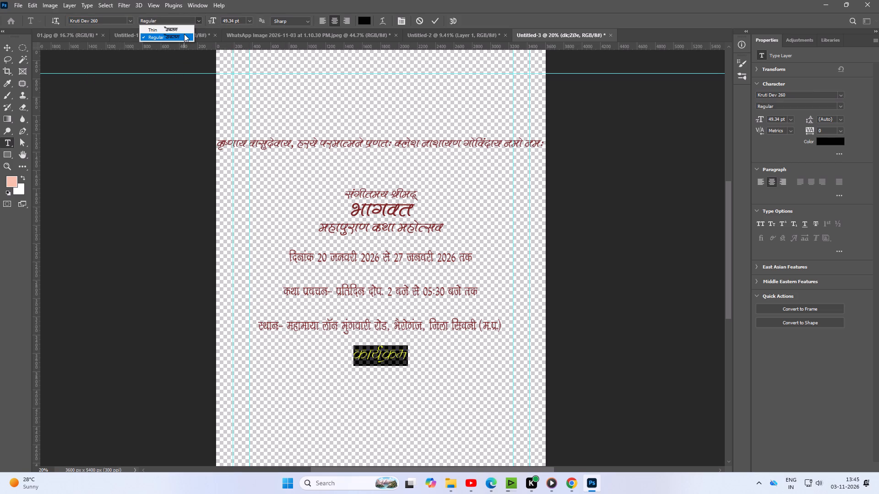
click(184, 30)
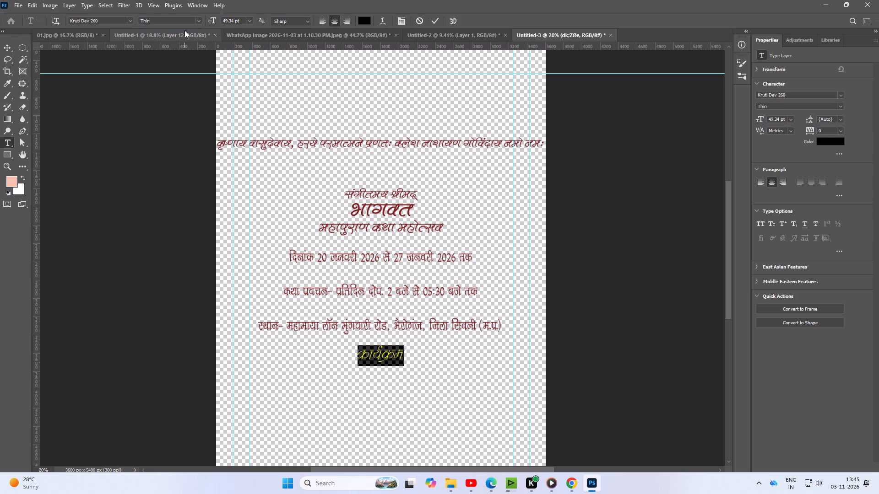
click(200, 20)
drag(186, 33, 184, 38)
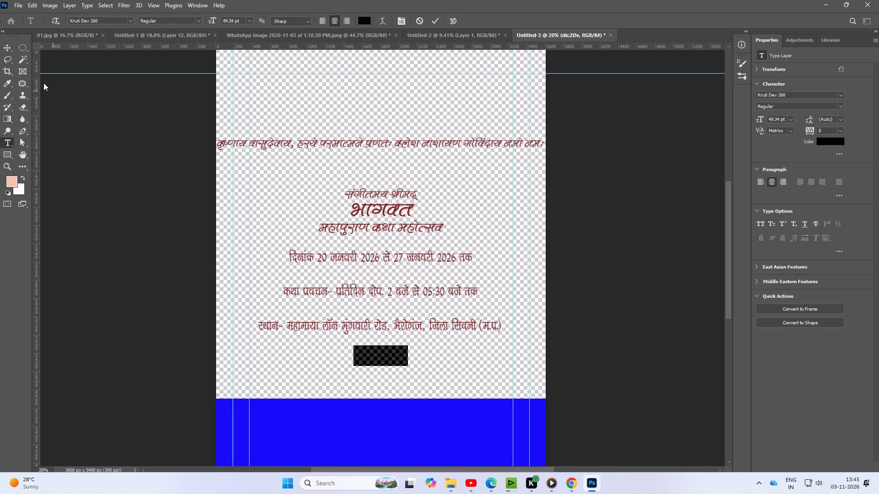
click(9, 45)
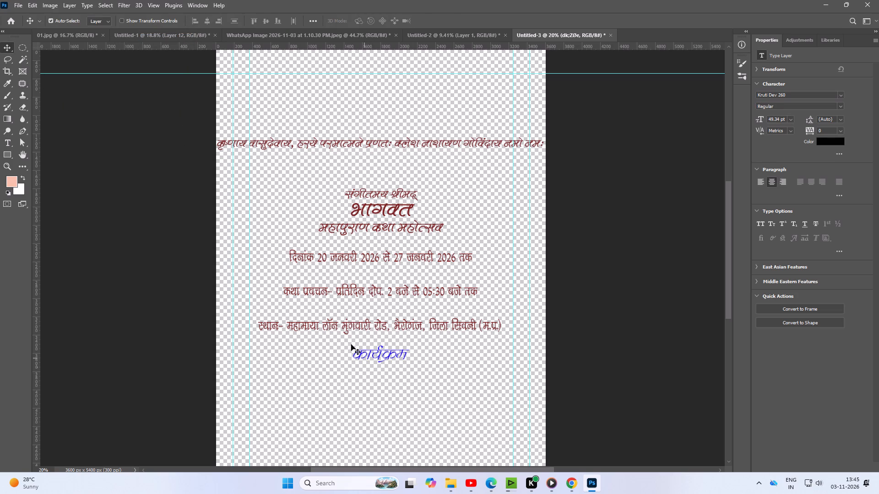
Duplicate the venue line and place the copy just below the "कार्यक्रम" heading.
click(331, 326)
alt+shift+drag(331, 326, 328, 369)
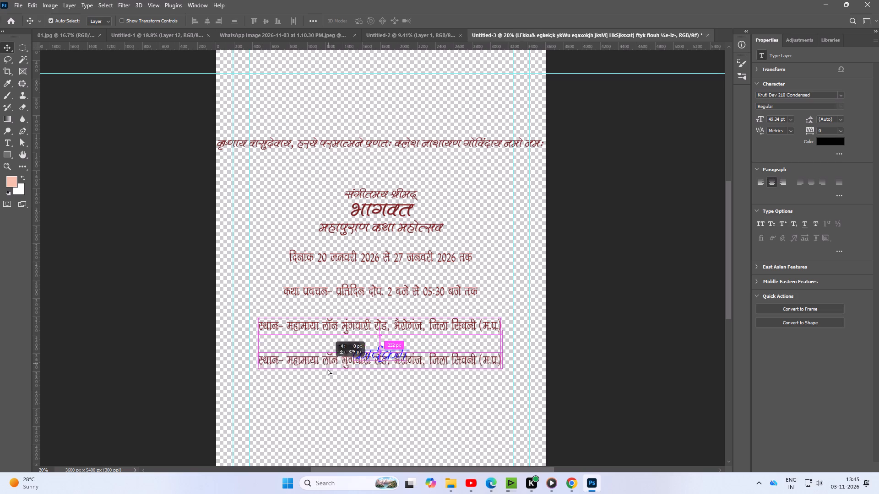
alt+shift+drag(328, 369, 327, 378)
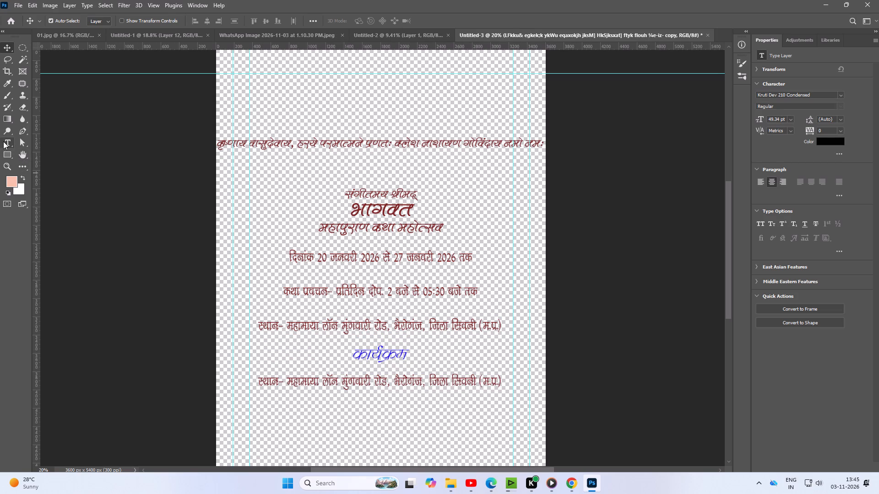
Replace the text of the copied venue line with "कलेश यात्रा –".
click(3, 141)
triple_click(315, 381)
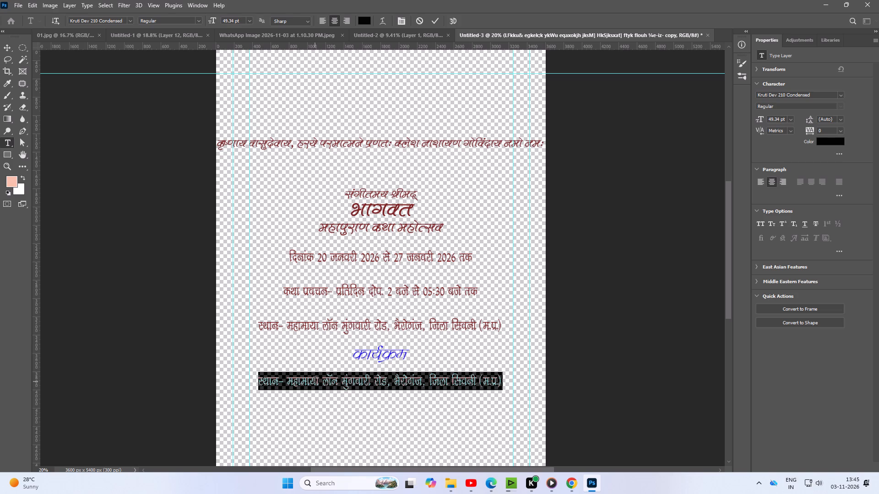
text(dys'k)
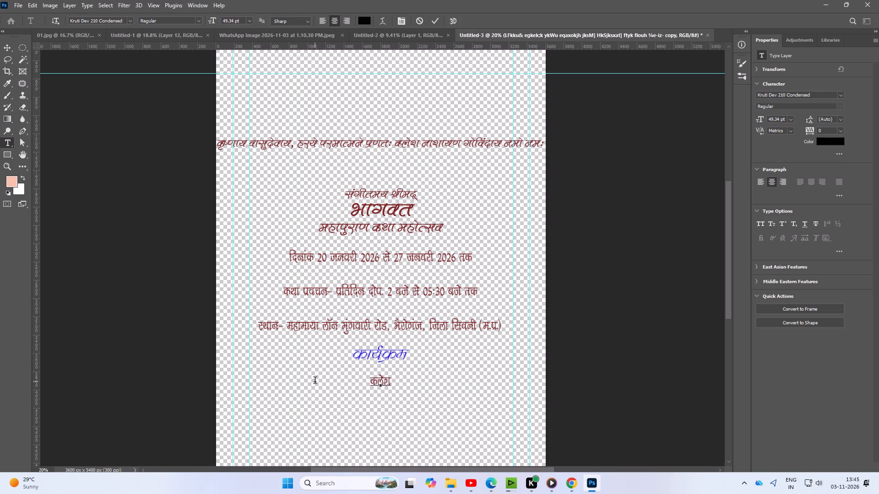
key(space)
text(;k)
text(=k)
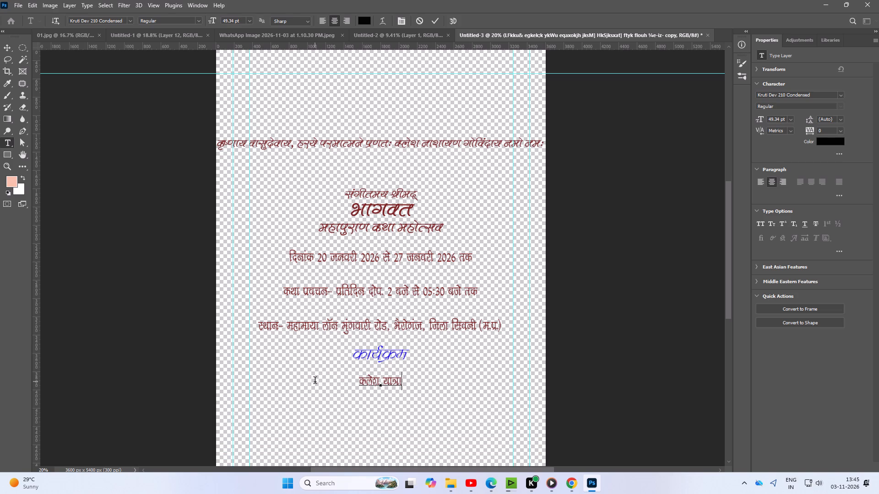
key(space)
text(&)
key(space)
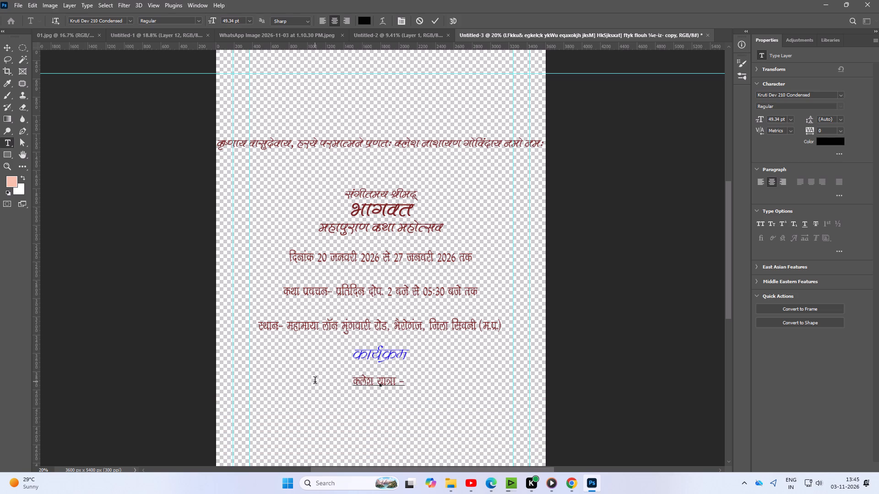
Complete the "कलेश यात्रा" line with the date and time "20 जनवरी 2026, सुबह 11 बजे".
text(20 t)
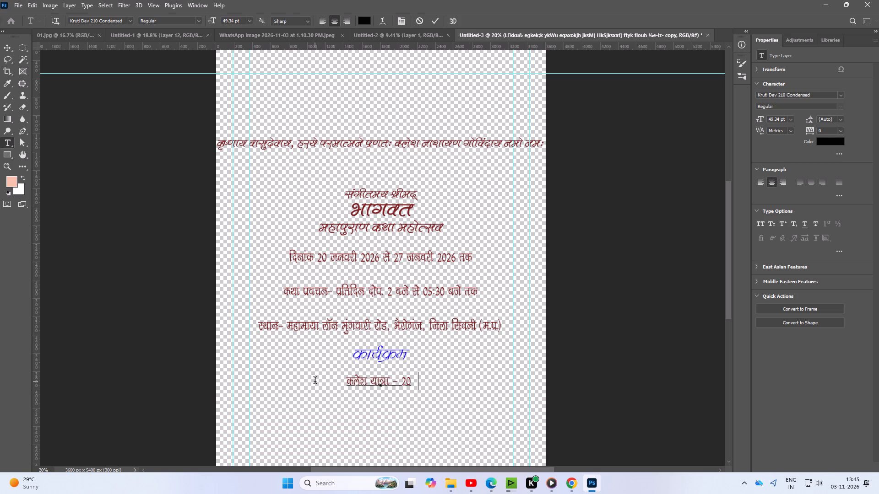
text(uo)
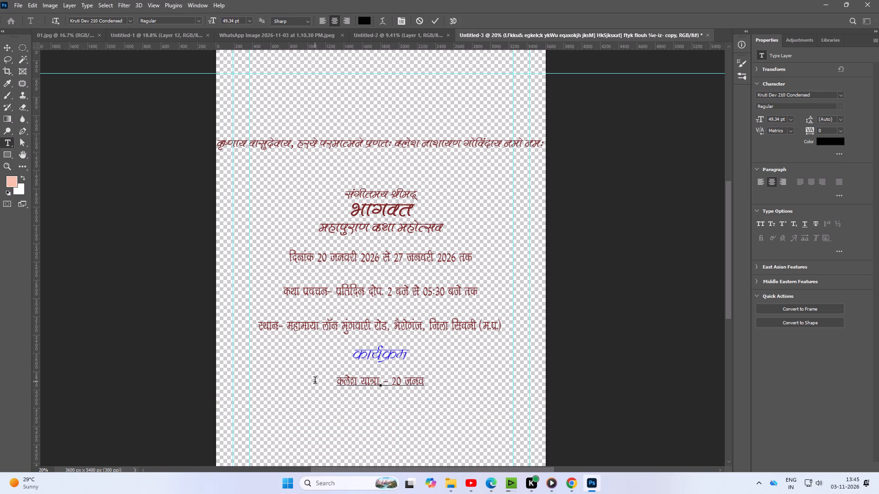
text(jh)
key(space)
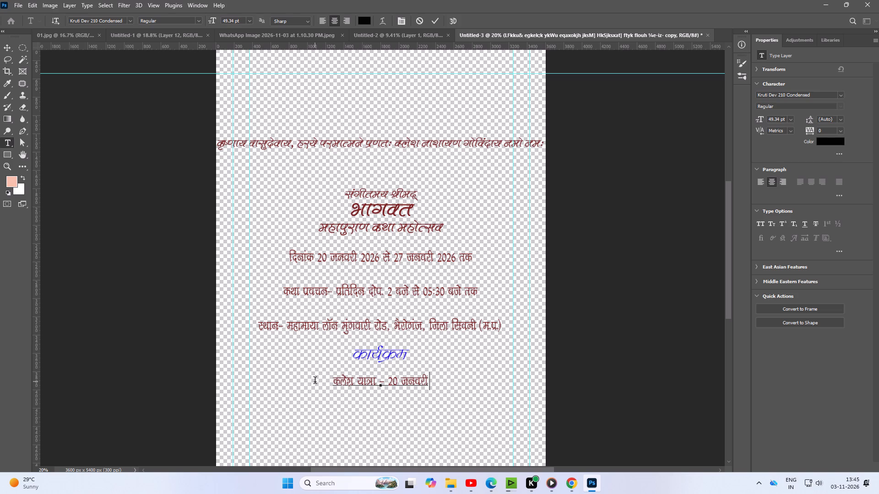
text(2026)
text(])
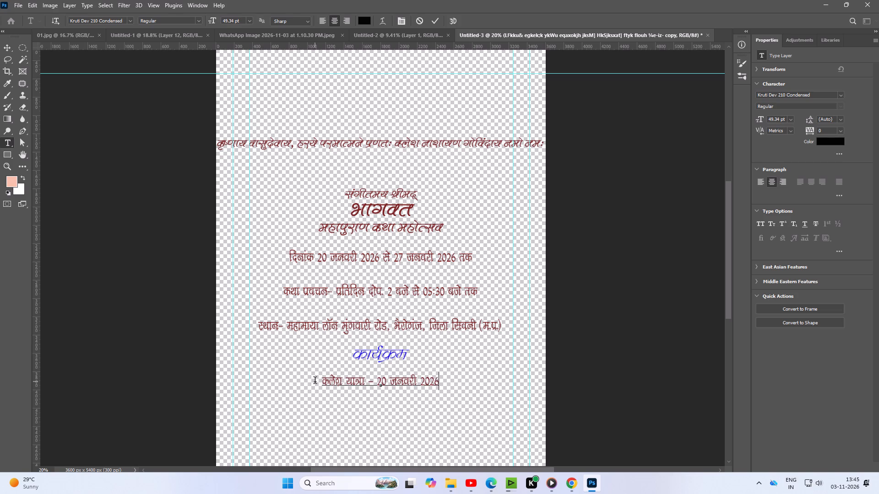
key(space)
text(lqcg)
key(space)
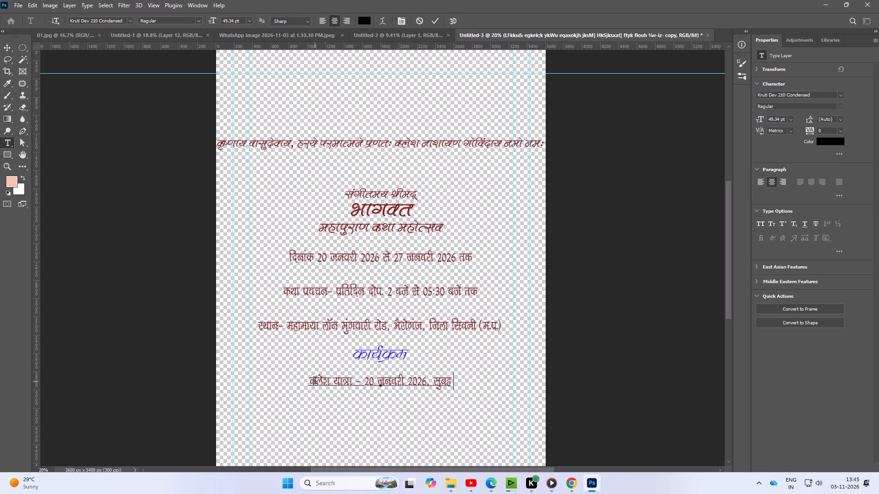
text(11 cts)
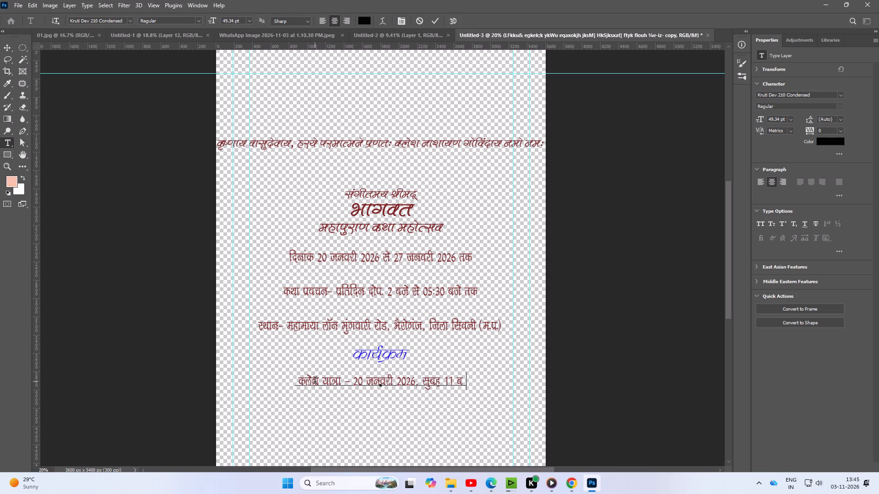
click(3, 43)
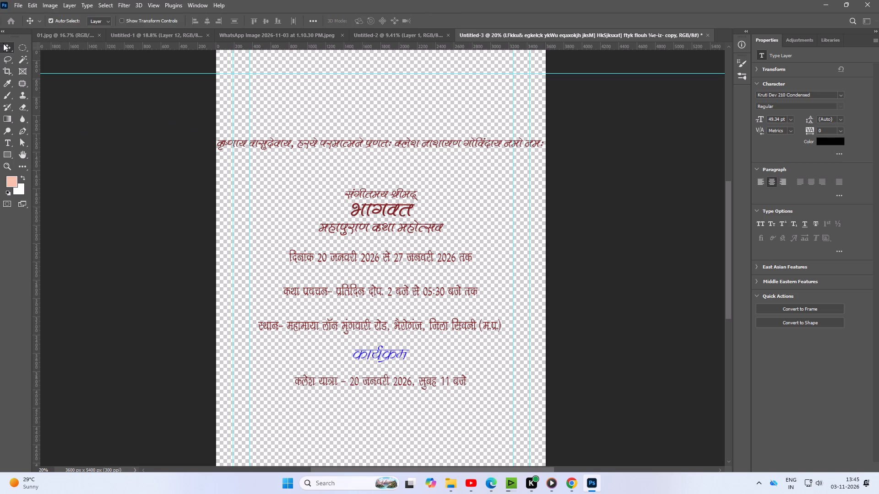
Duplicate the "कलेश यात्रा" line and place the copy directly below it.
alt+shift+drag(424, 385, 424, 408)
Replace the text of the lower "कलेश यात्रा" copy with "पाठ पारायण".
click(9, 142)
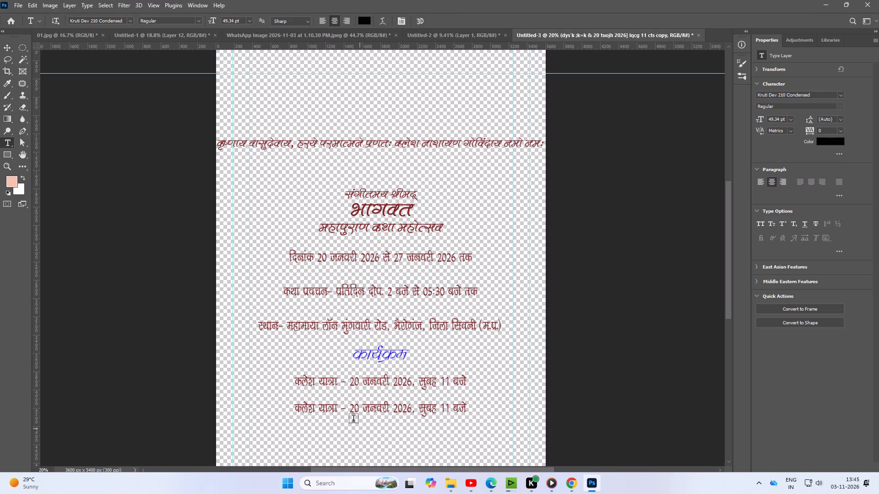
double_click(360, 416)
key(ctrl+a)
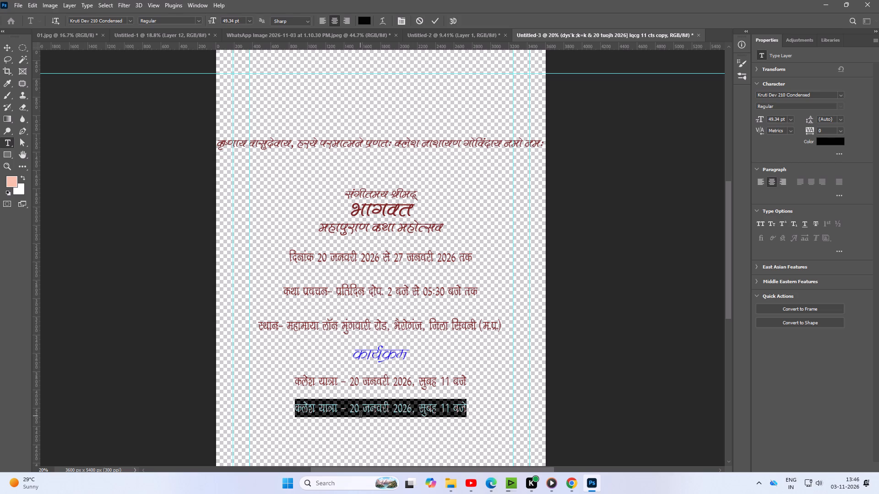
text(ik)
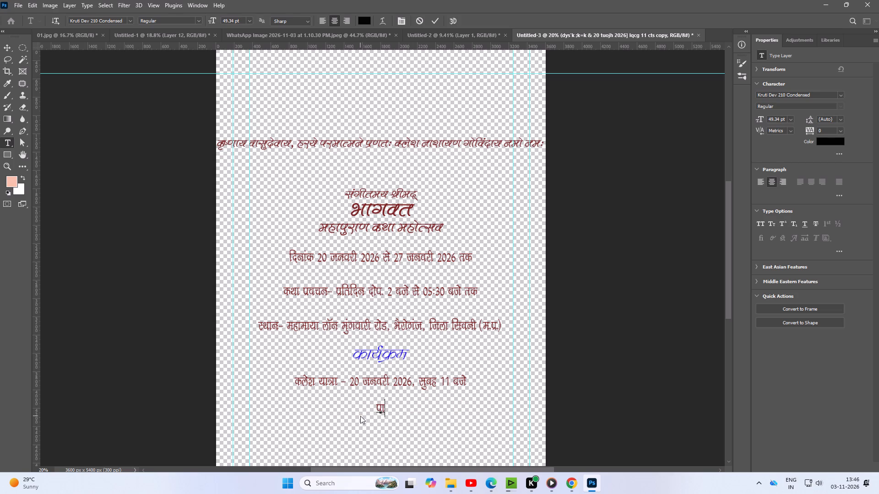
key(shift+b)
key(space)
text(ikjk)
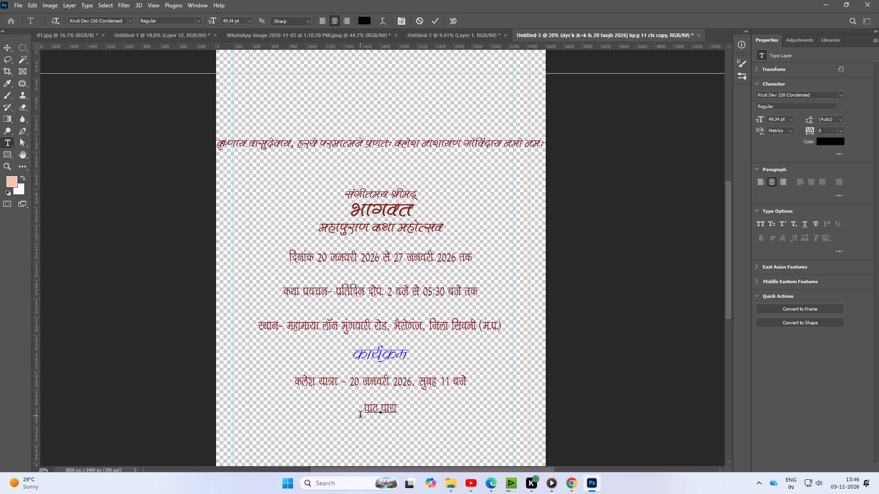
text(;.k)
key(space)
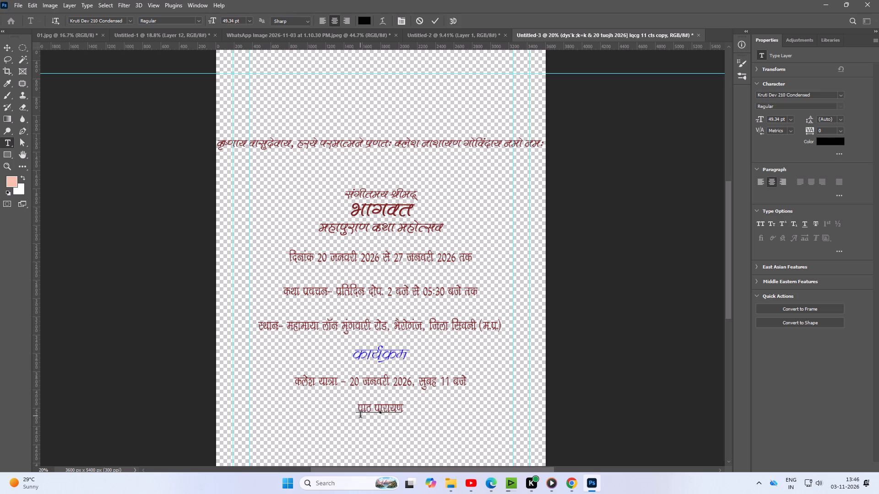
Extend the "पाठ पारायण" line with a dash and the word "प्रतिदिन".
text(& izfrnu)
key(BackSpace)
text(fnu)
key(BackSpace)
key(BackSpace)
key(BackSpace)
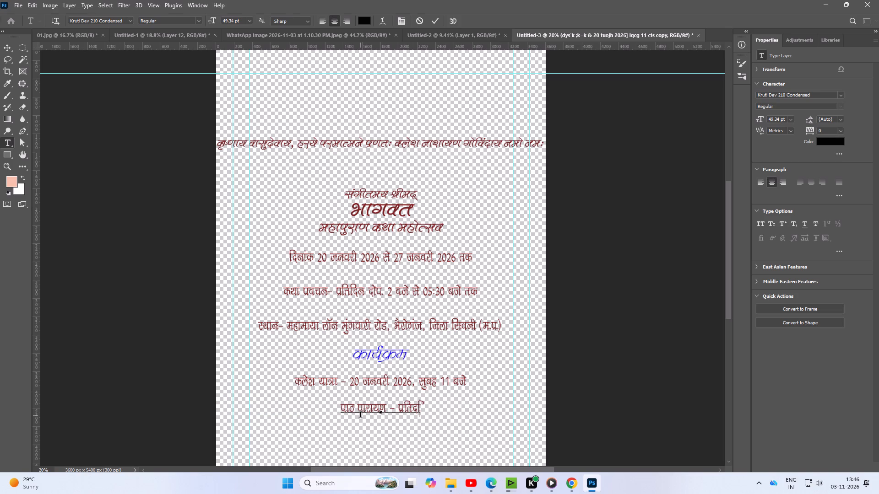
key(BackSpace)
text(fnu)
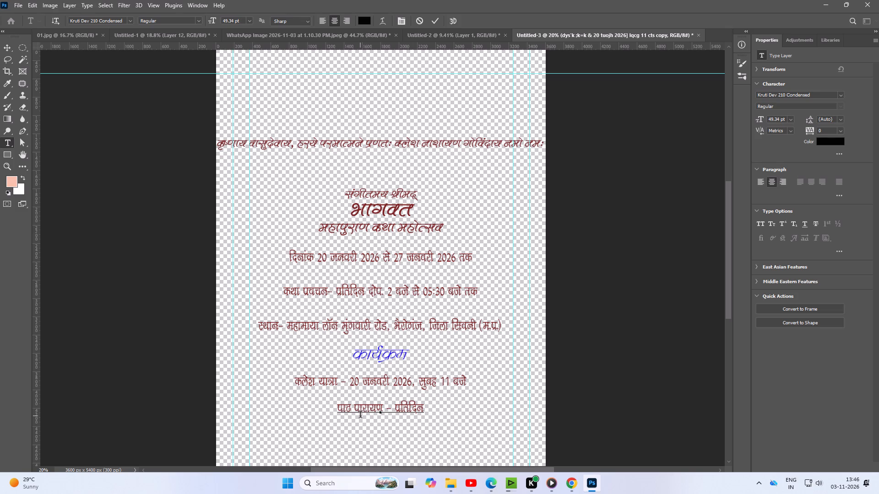
Complete the "पाठ पारायण – प्रतिदिन" line with the timing "सुबह 08 बजे से 11 बजे तक".
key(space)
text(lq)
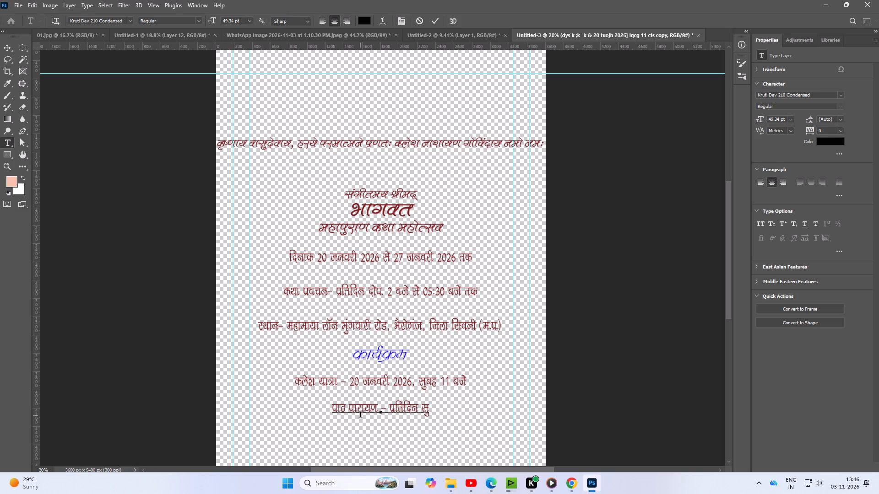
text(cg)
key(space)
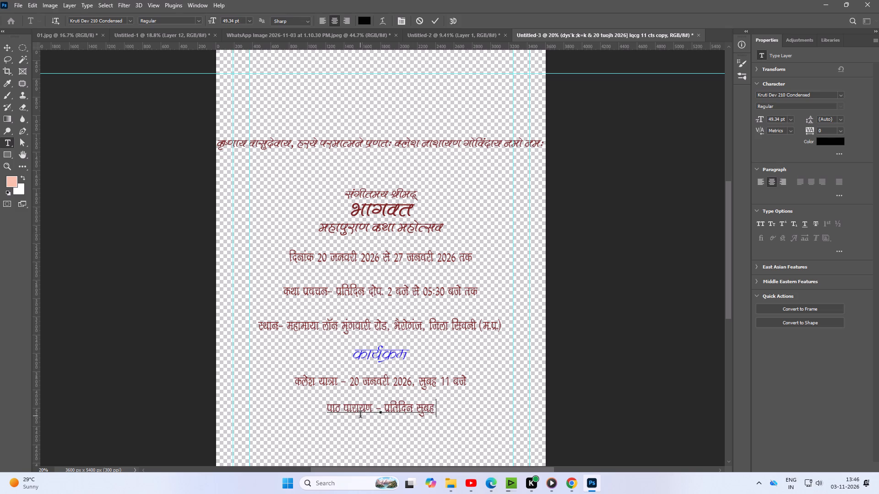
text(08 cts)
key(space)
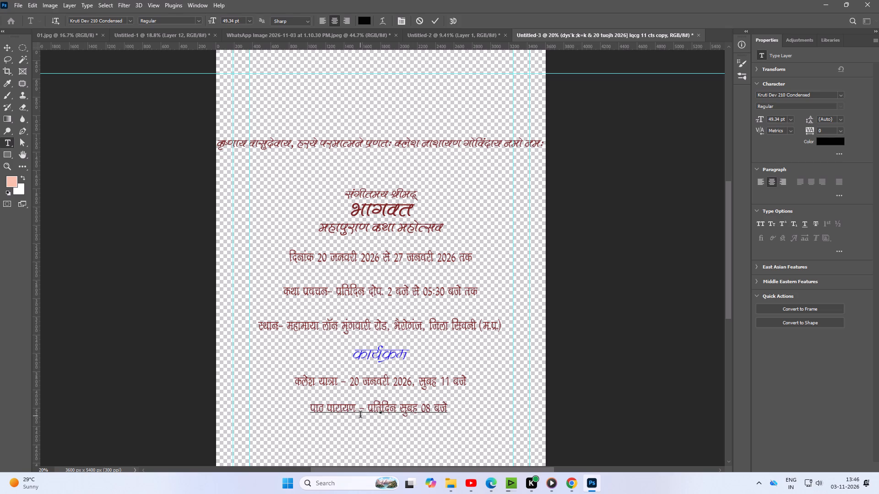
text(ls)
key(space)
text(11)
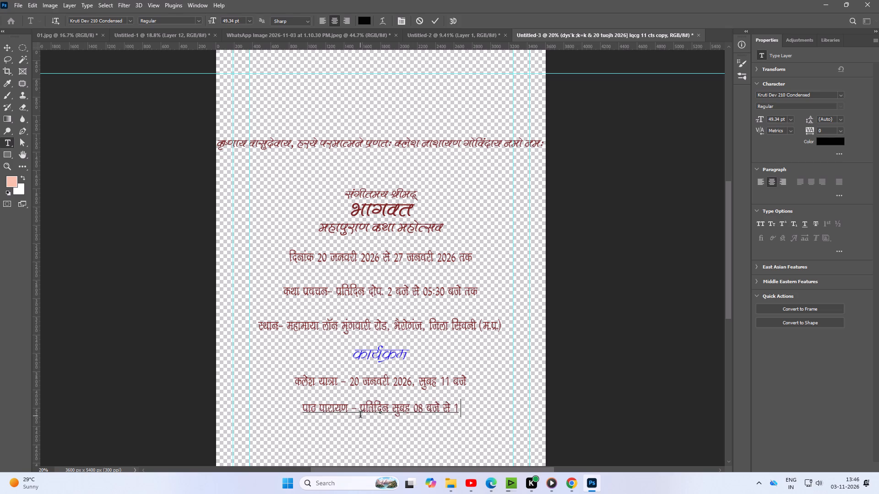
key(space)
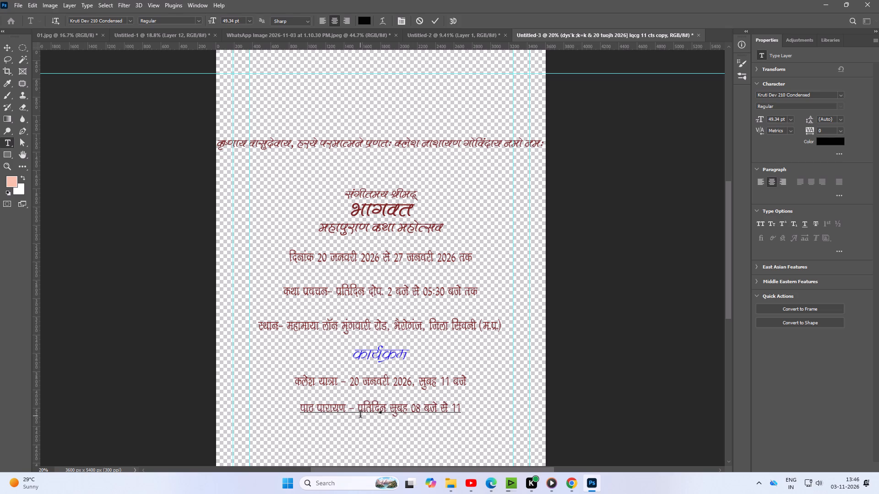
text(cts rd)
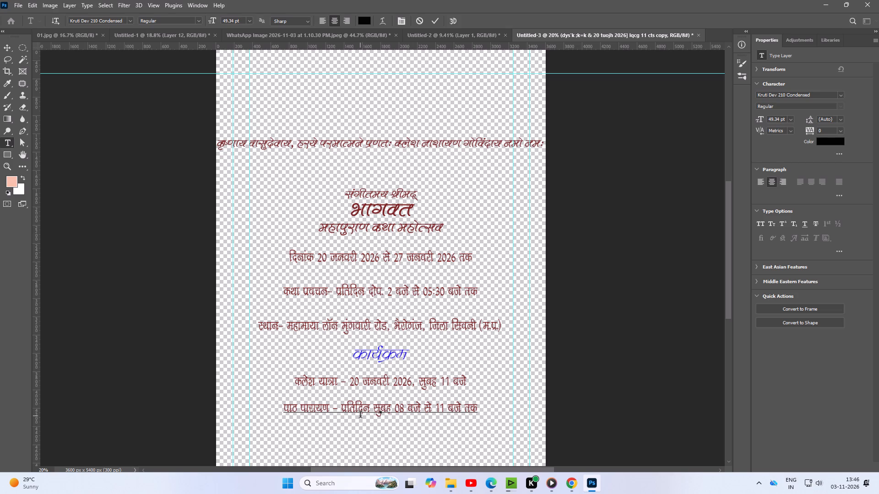
Duplicate the "पाठ पारायण" line and place the copy directly below it.
click(3, 47)
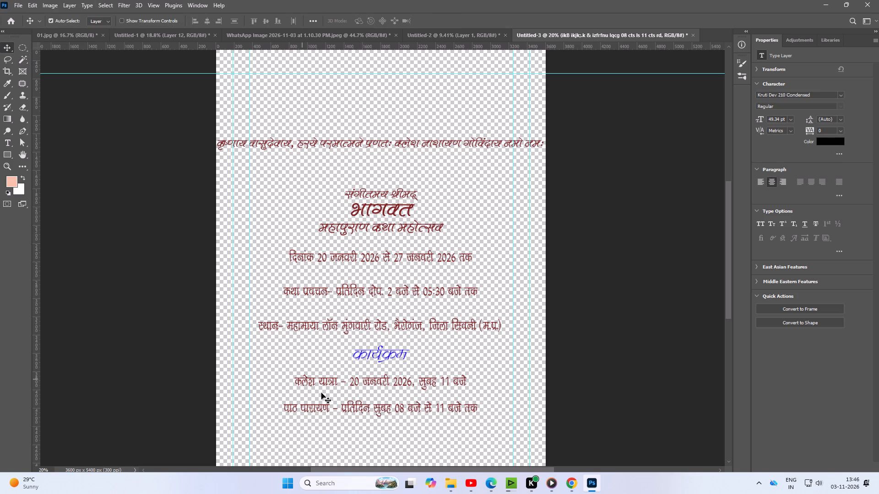
alt+shift+drag(416, 410, 414, 432)
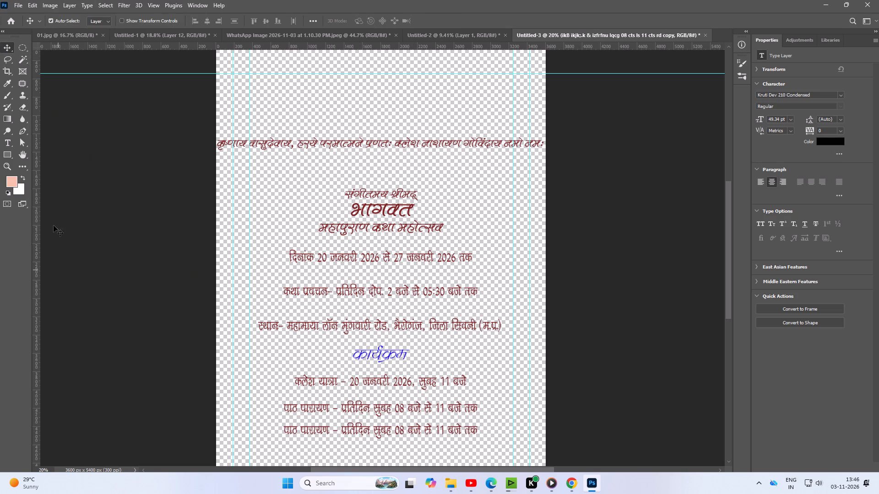
Replace the text of the lower "पाठ पारायण" copy with "पूर्णाहूति".
click(6, 140)
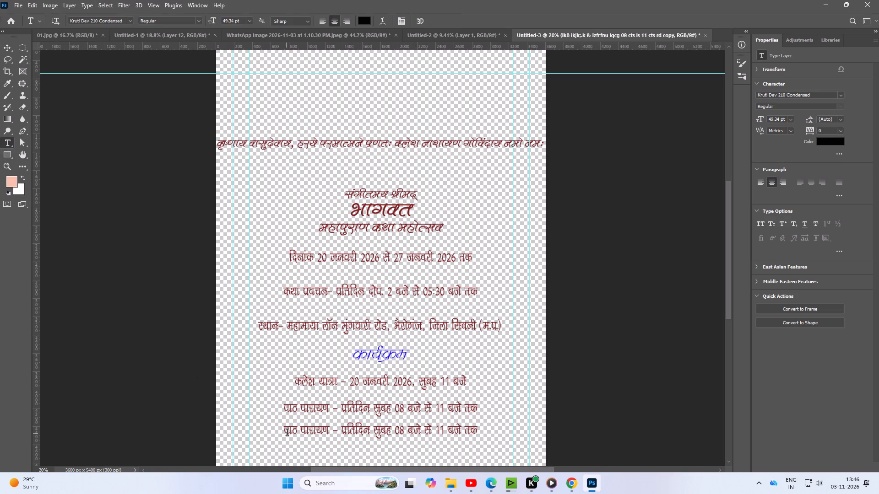
drag(287, 434, 512, 442)
key(ctrl+a)
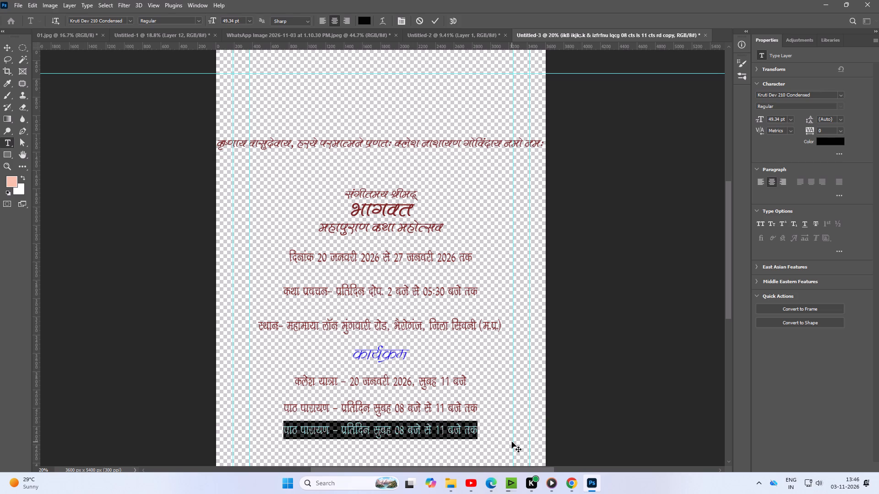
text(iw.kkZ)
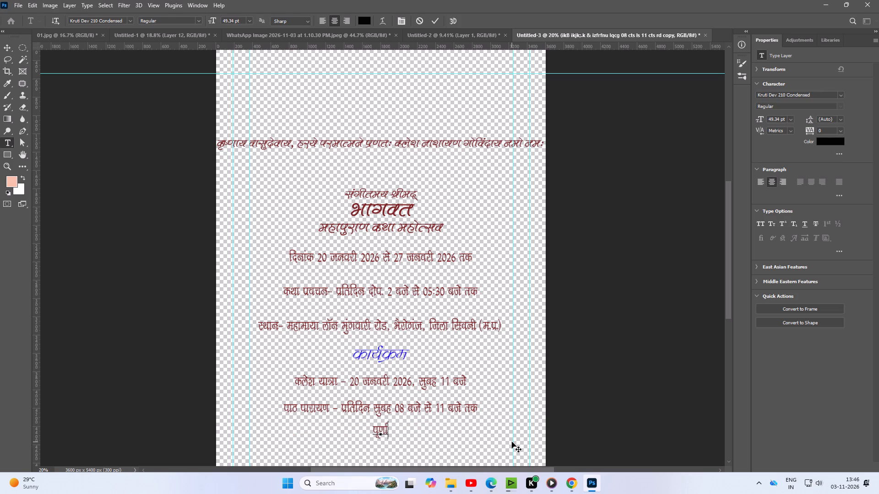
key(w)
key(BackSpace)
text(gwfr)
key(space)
Complete the "पूर्णाहूति" line with a dash and the date and time "27 जनवरी 2026, दोप. 11 बजे".
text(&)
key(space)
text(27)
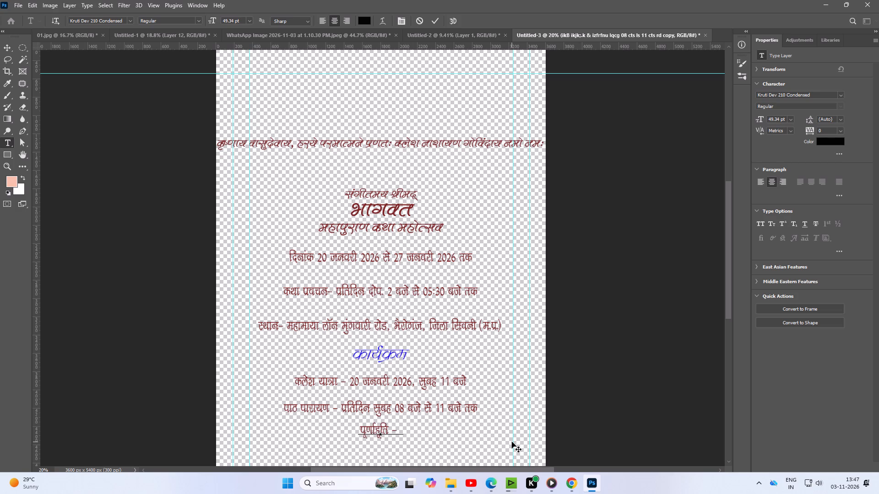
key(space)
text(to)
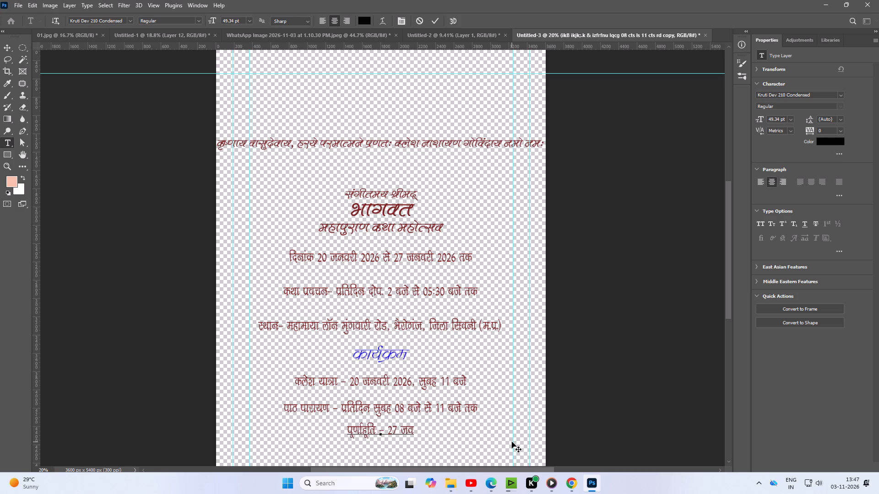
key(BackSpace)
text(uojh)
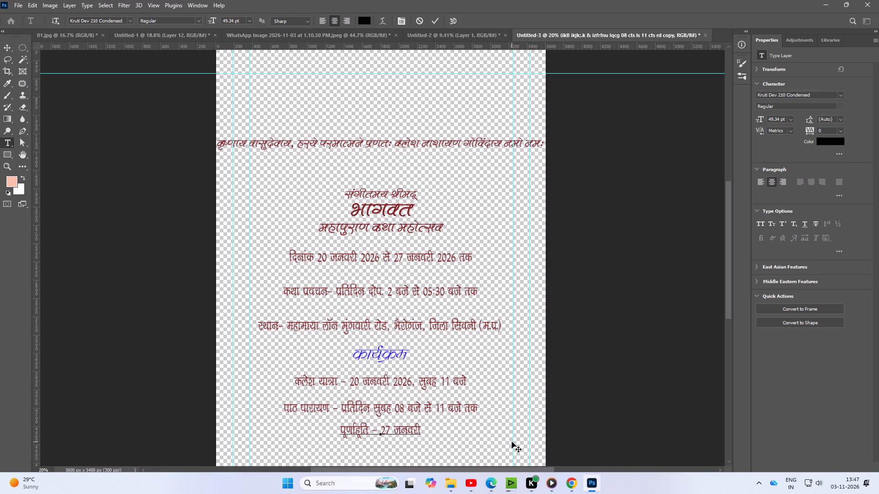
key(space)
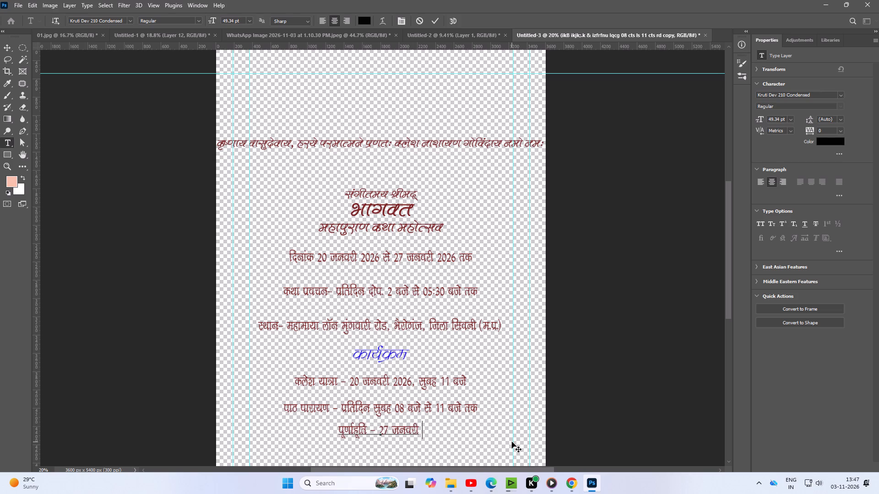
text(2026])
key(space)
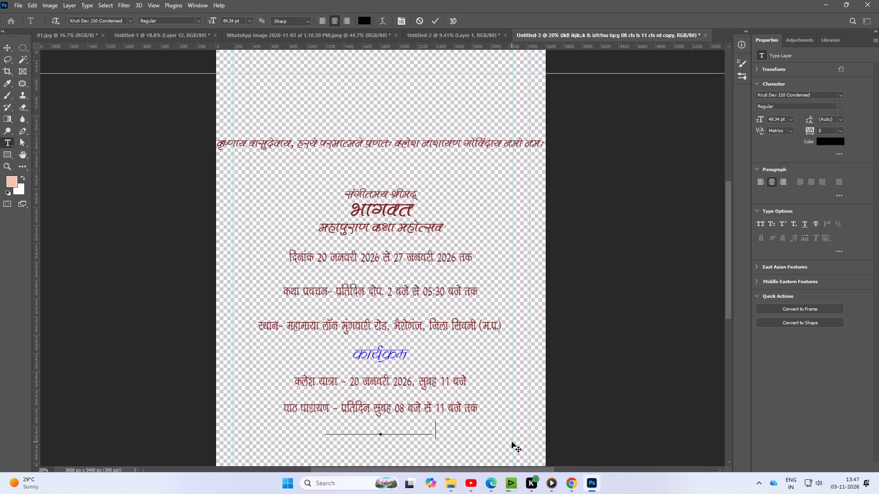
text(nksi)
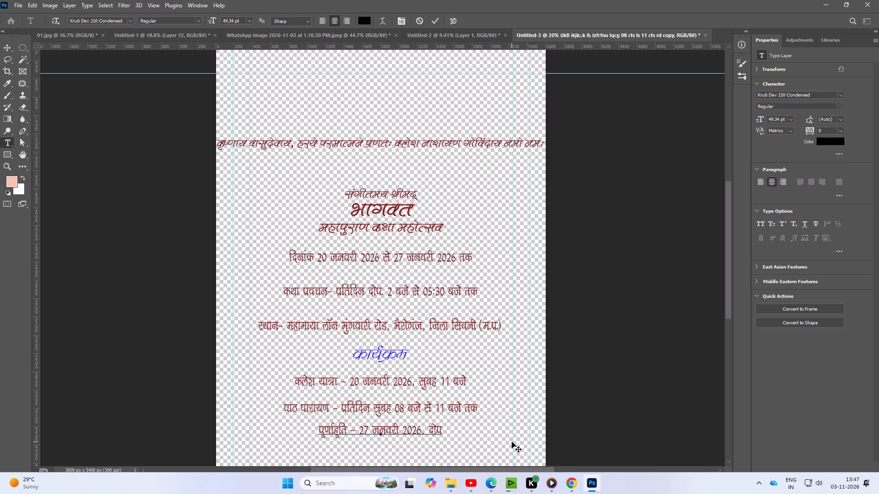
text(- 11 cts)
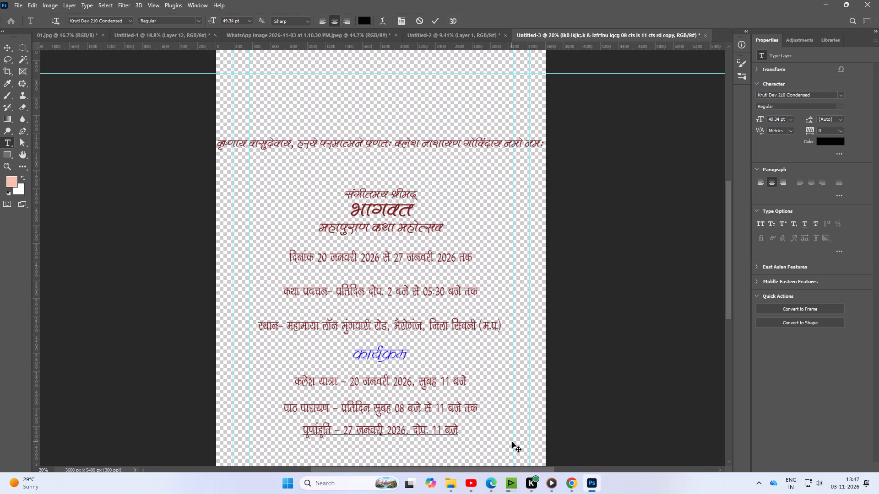
Duplicate the "पूर्णाहूति" line and place the copy below it, just above the upper of the two bottom guides.
click(6, 43)
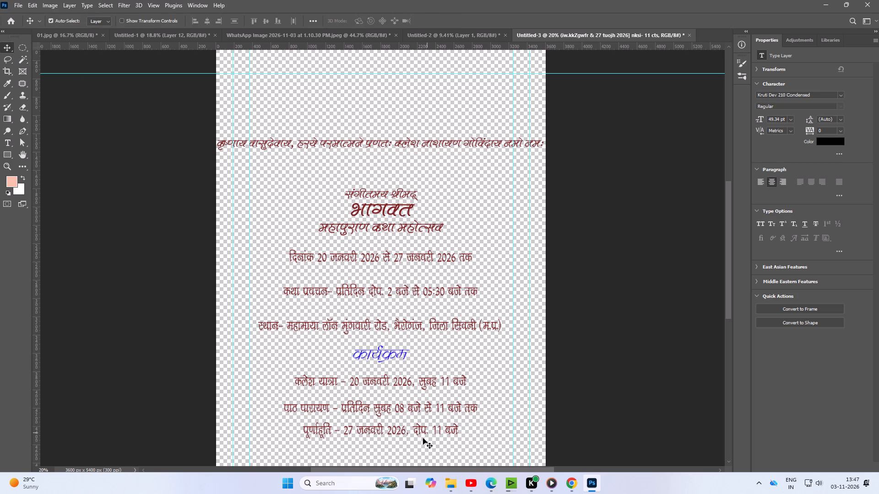
alt+shift+drag(422, 431, 418, 346)
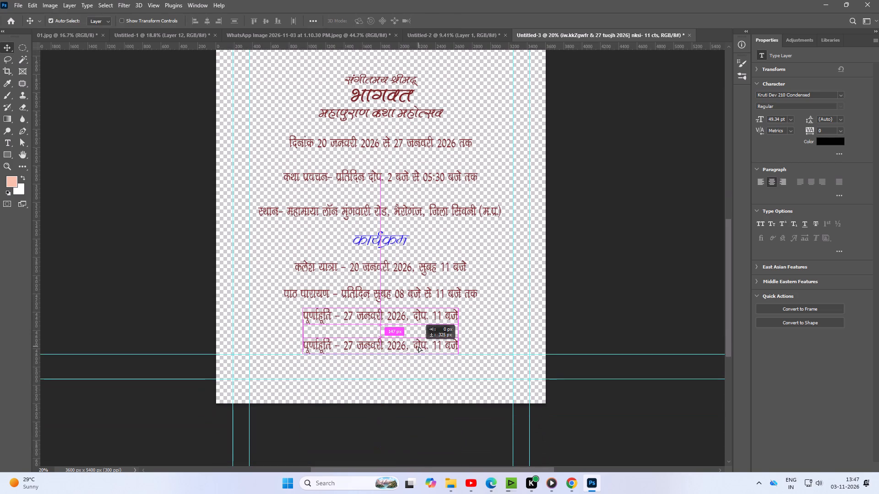
alt+shift+drag(418, 346, 419, 344)
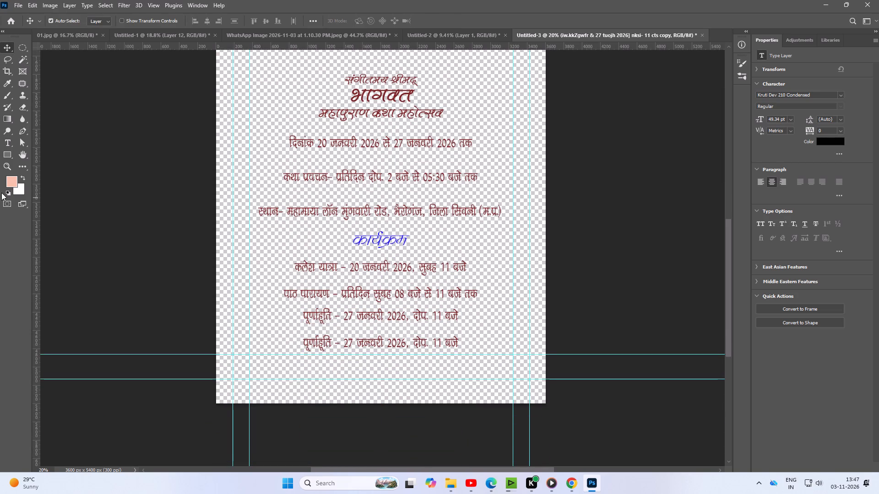
Replace the text of the lowest "पूर्णाहूति" line copy with "गीतापाठ".
click(5, 141)
drag(304, 343, 439, 343)
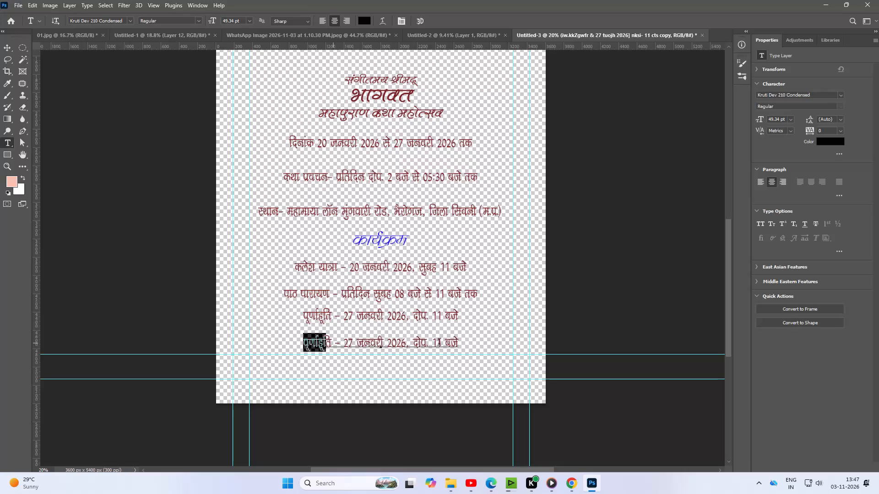
drag(439, 343, 606, 344)
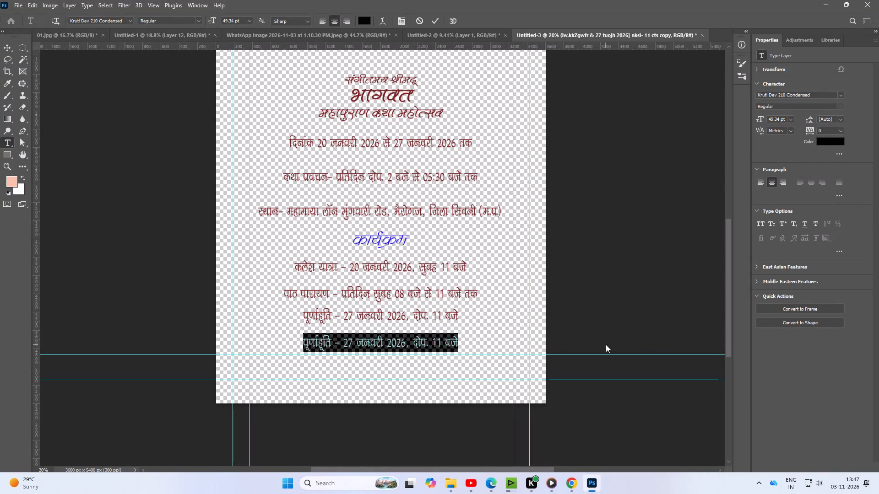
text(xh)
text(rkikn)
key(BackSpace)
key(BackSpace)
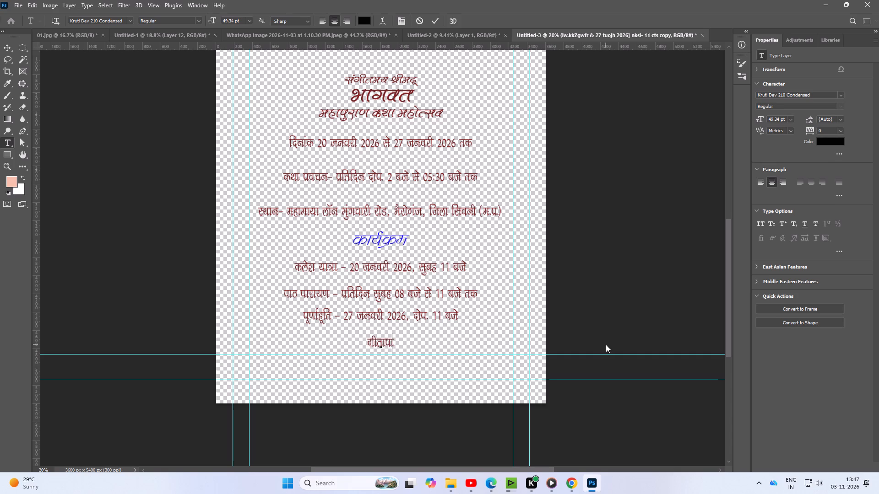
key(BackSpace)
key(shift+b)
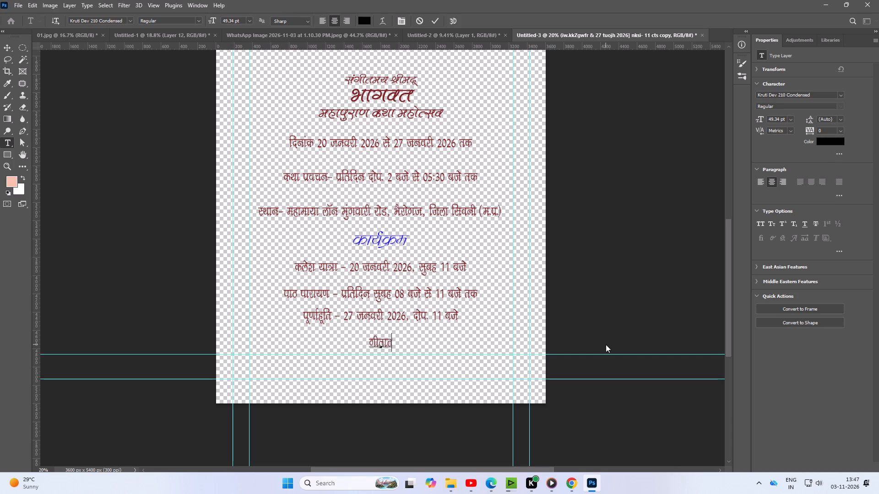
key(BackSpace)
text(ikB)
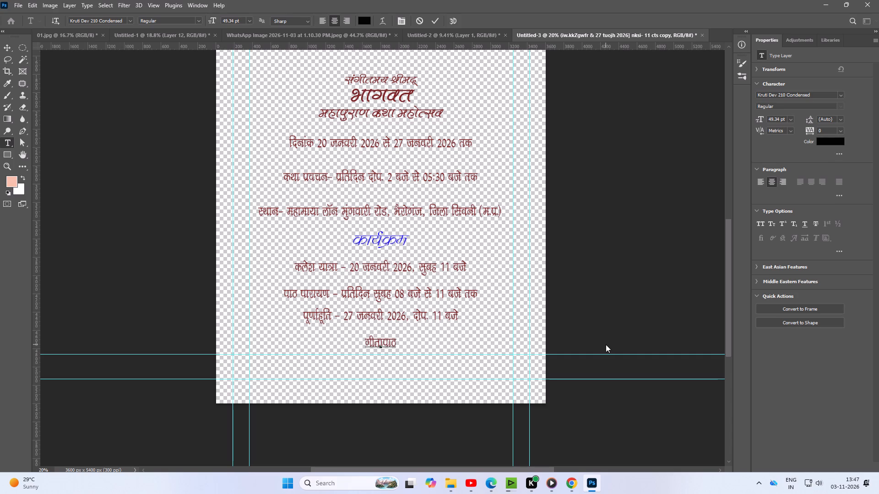
Extend the "गीतापाठ" line with "एवं महाप्रसाद भण्डारा – 27 जनवरी 2026".
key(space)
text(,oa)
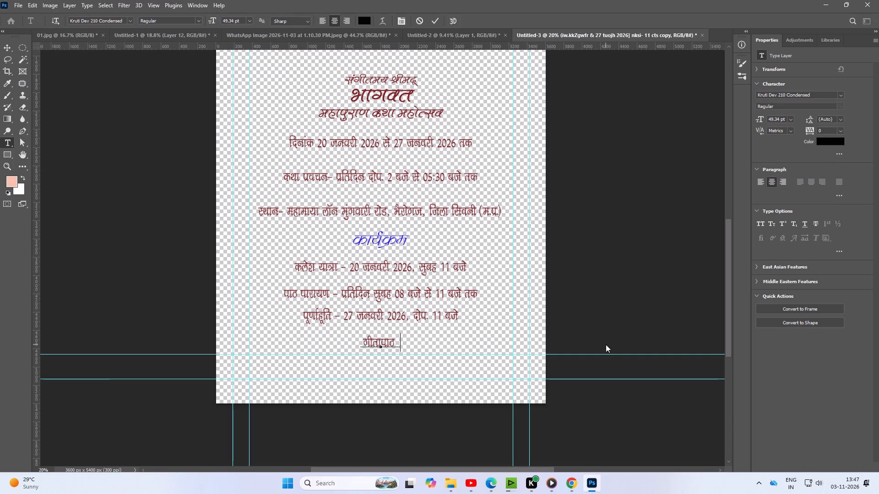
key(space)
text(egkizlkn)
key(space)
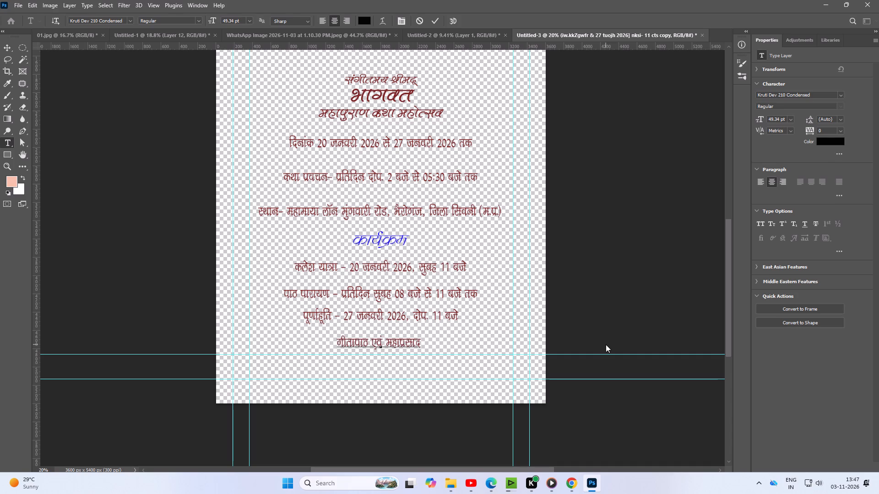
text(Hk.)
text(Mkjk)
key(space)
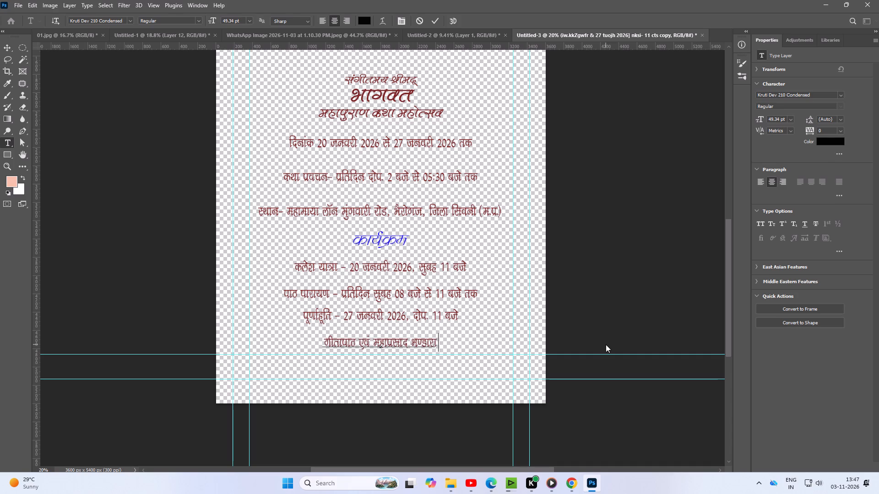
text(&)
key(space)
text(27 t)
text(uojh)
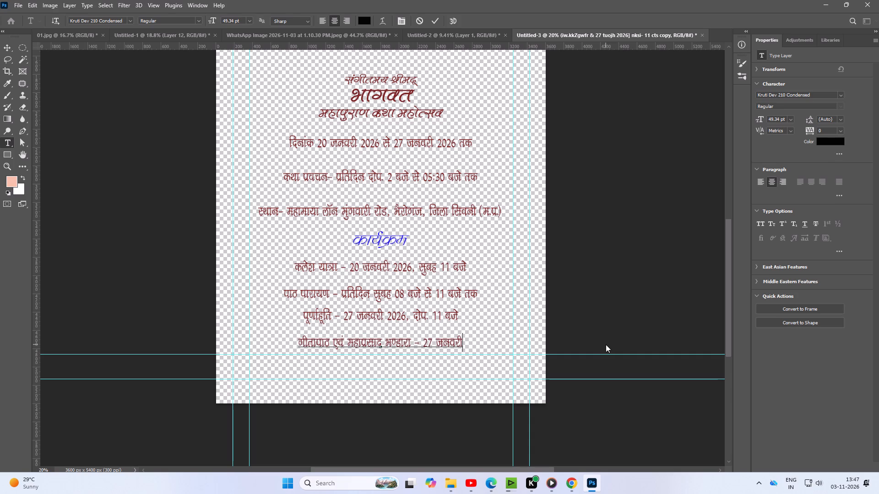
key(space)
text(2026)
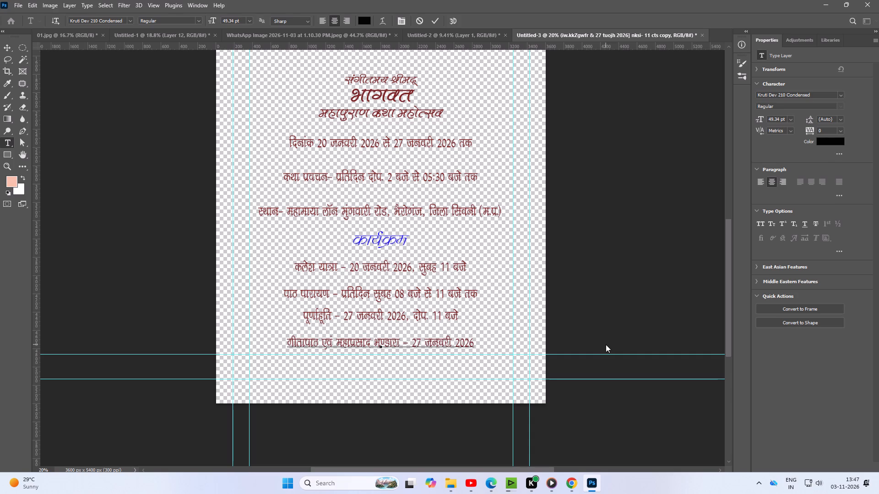
Add a second line "दोप. 2 बजे से आपके आगमन तक" beneath the "गीतापाठ एवं महाप्रसाद भण्डारा" line.
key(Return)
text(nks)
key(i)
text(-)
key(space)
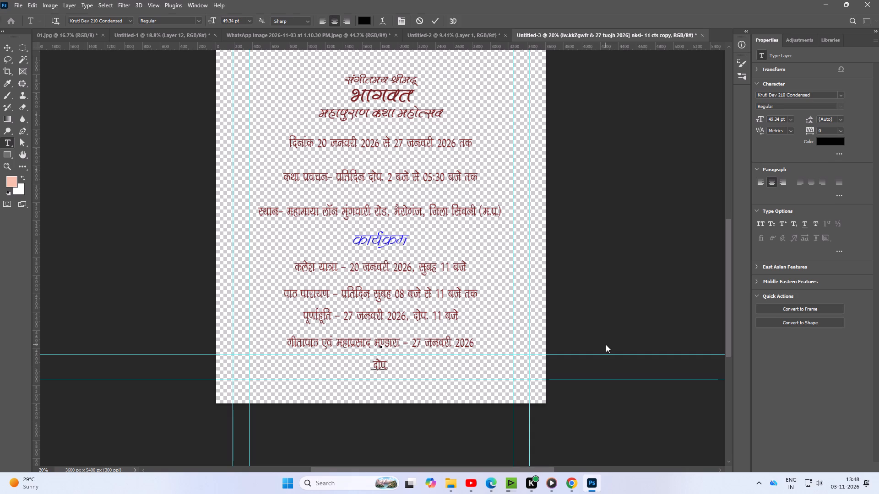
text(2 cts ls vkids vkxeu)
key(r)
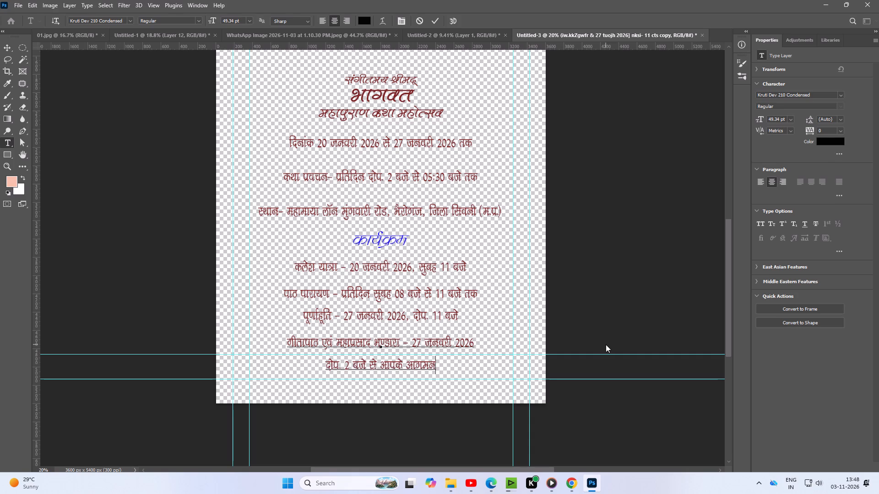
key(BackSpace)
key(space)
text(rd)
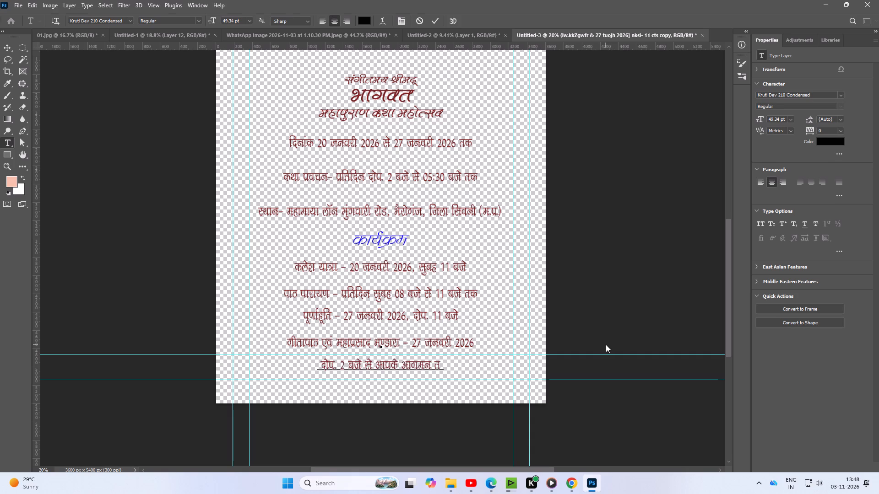
click(6, 49)
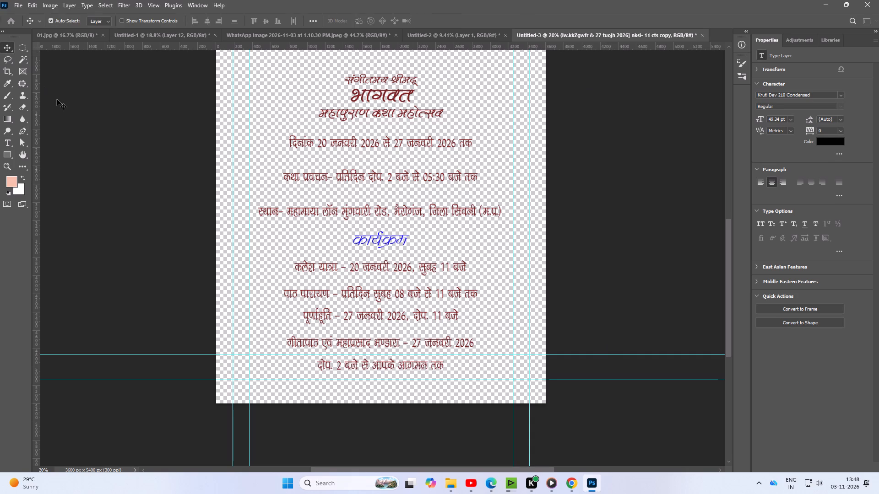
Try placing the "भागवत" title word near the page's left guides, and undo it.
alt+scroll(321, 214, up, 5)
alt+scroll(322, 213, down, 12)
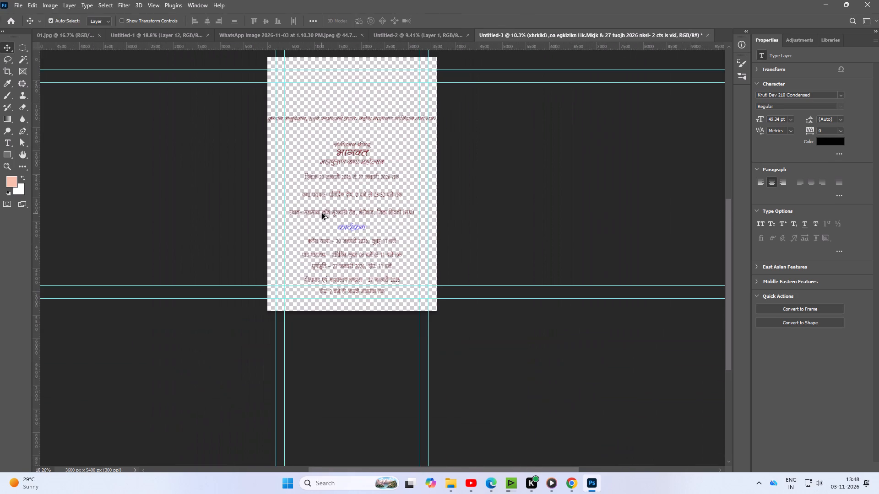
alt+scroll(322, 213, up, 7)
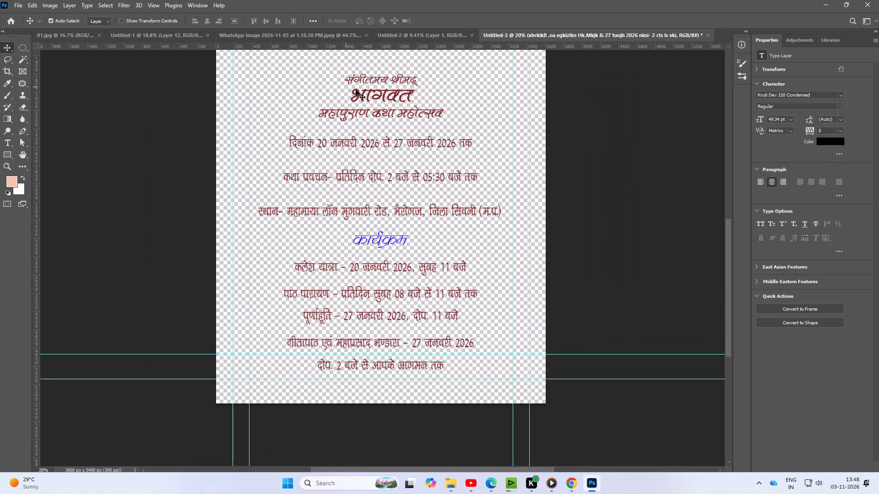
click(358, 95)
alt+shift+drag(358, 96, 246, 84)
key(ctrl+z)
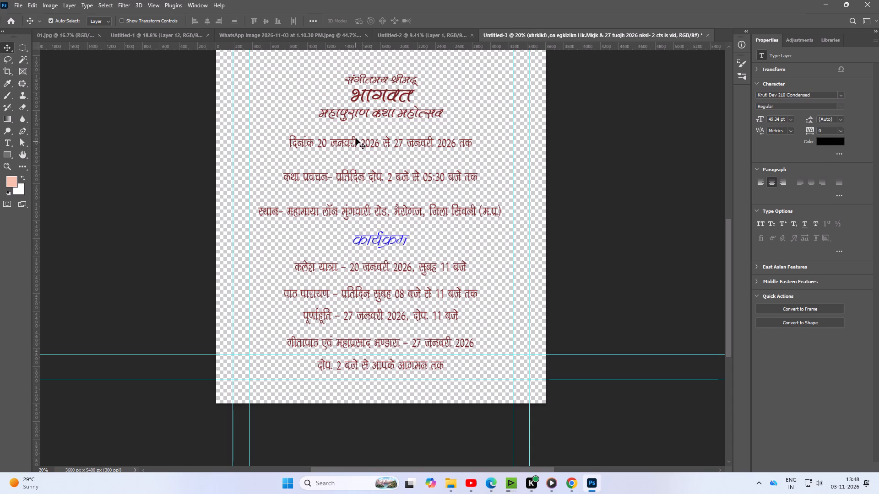
Duplicate the "दिनांक" date line and place the copy level with the "भागवत" title, extending to the page's left edge.
click(335, 143)
alt+shift+drag(335, 145, 296, 116)
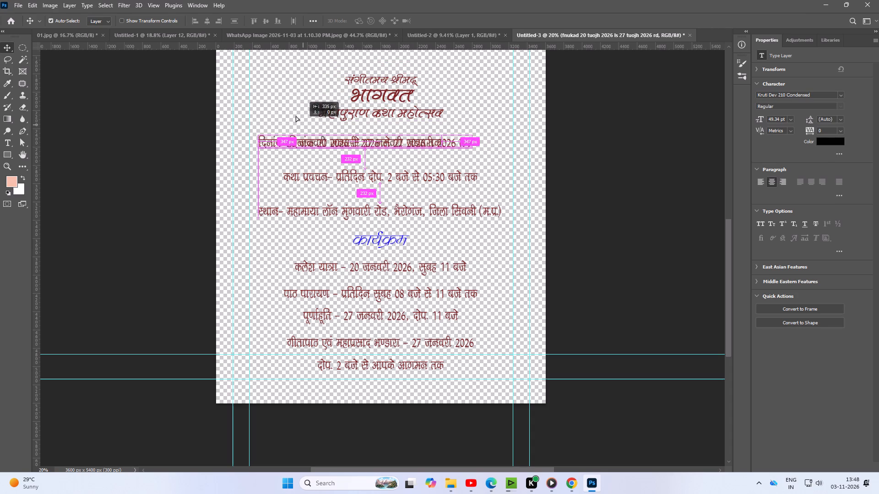
alt+shift+drag(296, 116, 268, 95)
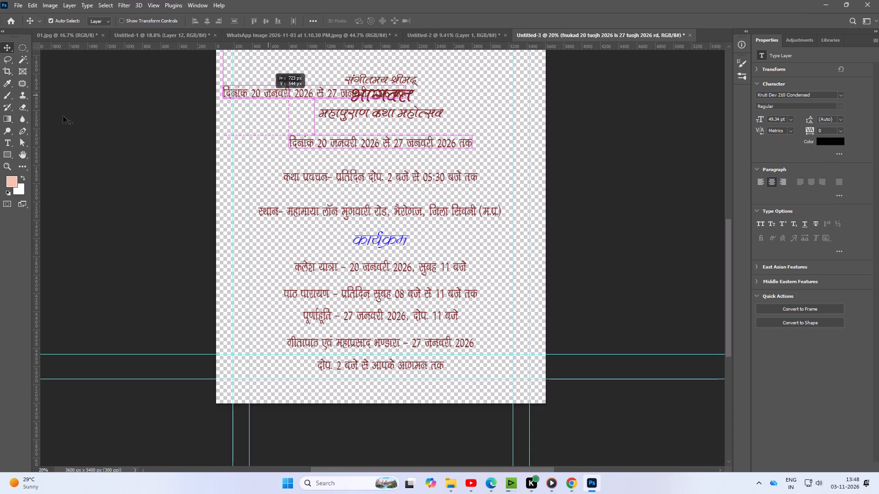
Replace the text of the copied date line with "स्व." followed by the name of the deceased honouree.
click(11, 143)
click(232, 97)
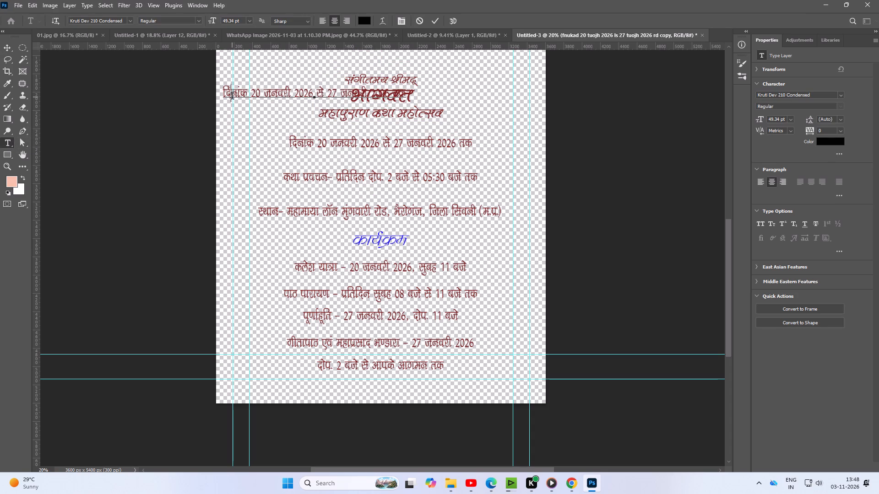
key(ctrl+a)
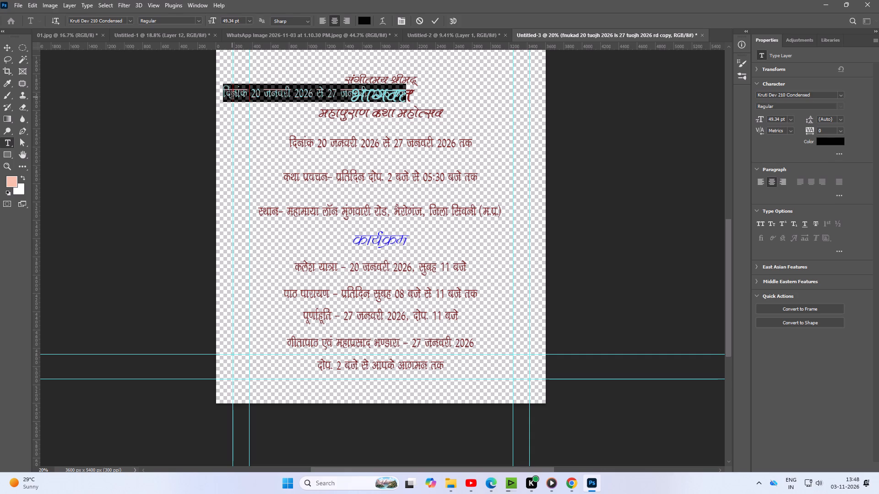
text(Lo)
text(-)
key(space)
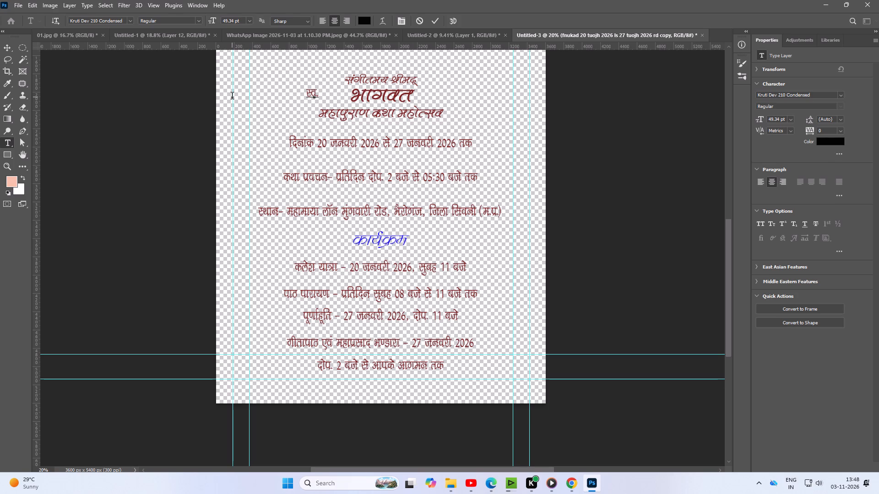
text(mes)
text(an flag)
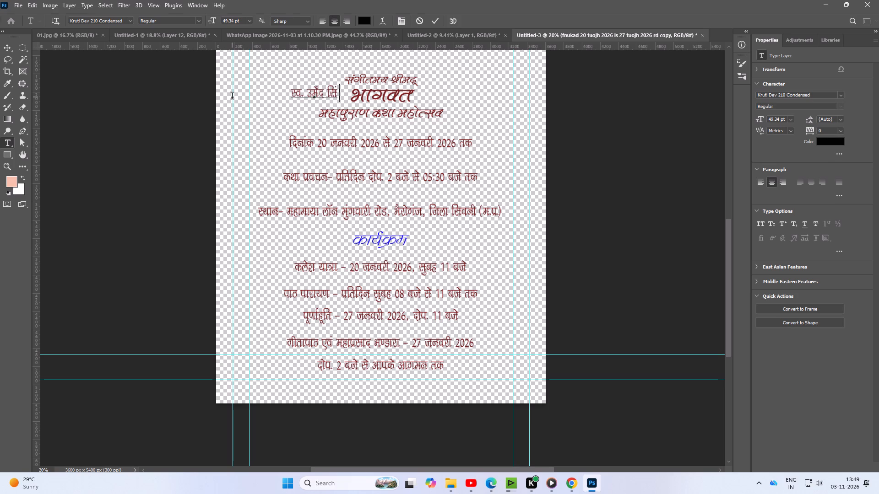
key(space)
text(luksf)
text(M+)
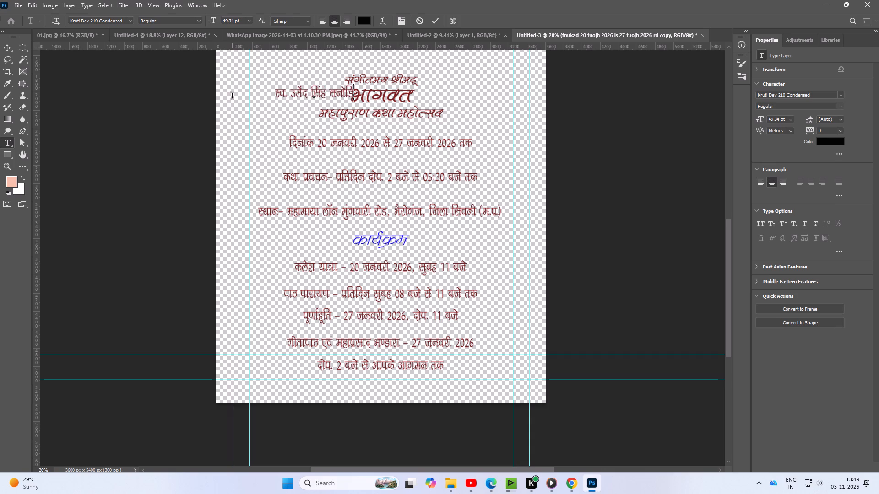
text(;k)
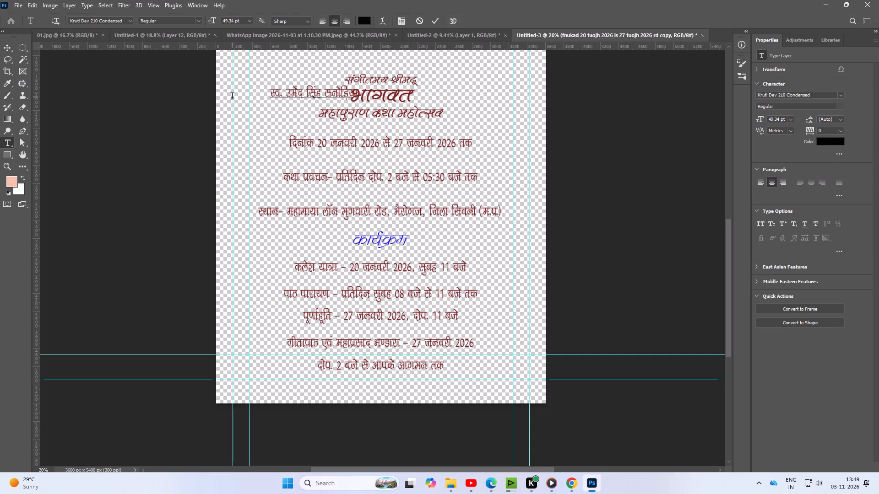
Add a second line "की स्मृति में" below the honouree's name.
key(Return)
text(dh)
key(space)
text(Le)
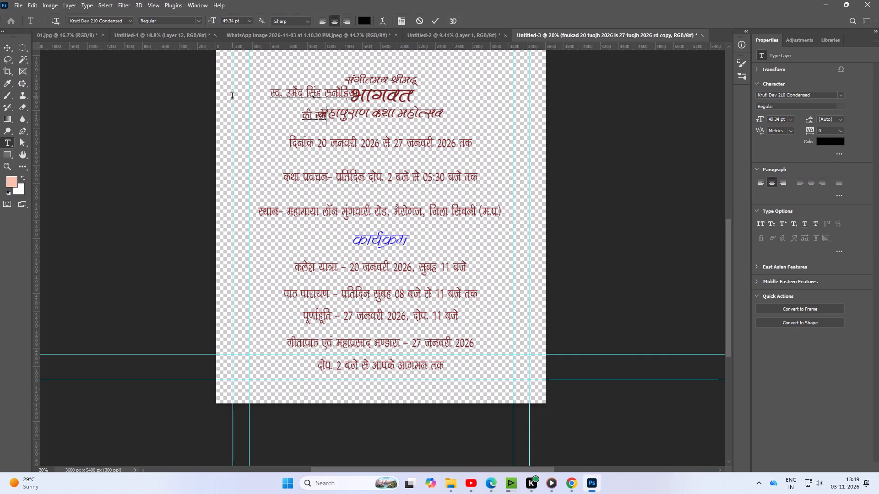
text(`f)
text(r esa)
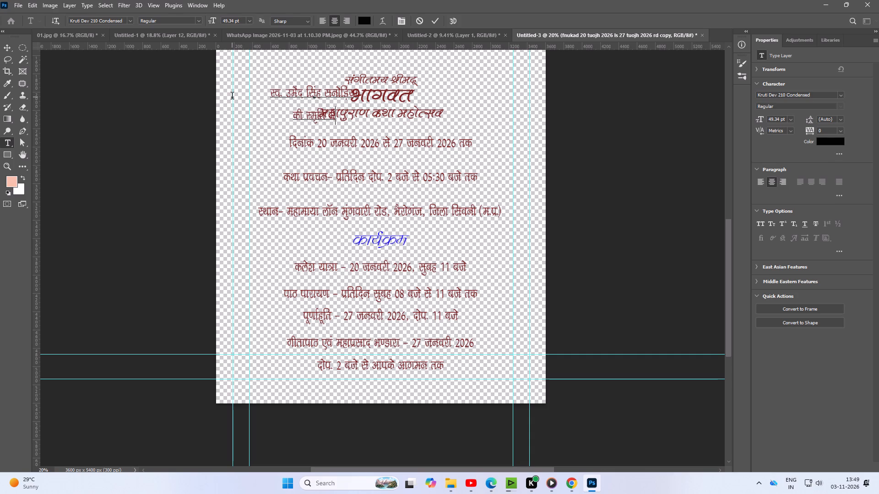
Set the leading of the two-line memorial dedication to 35 pt.
scroll(232, 97, up, 2)
key(ctrl+a)
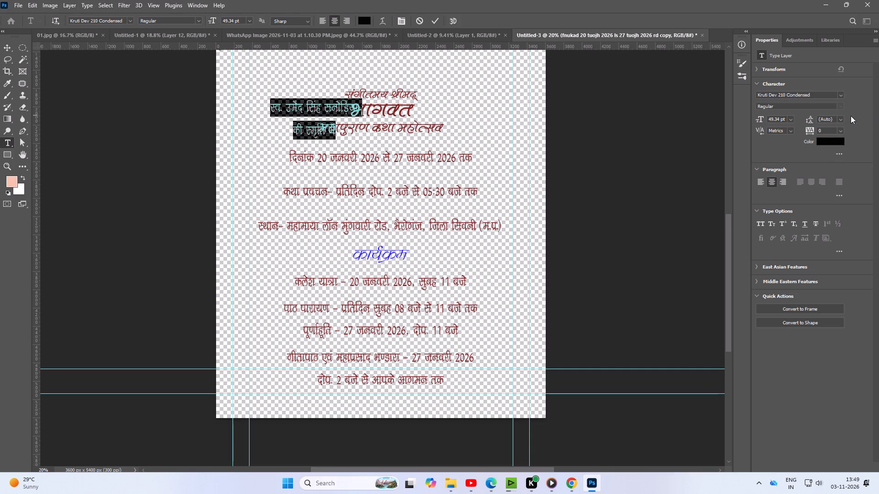
click(826, 120)
scroll(826, 120, down, 3)
scroll(826, 120, down, 20)
scroll(826, 120, down, 1)
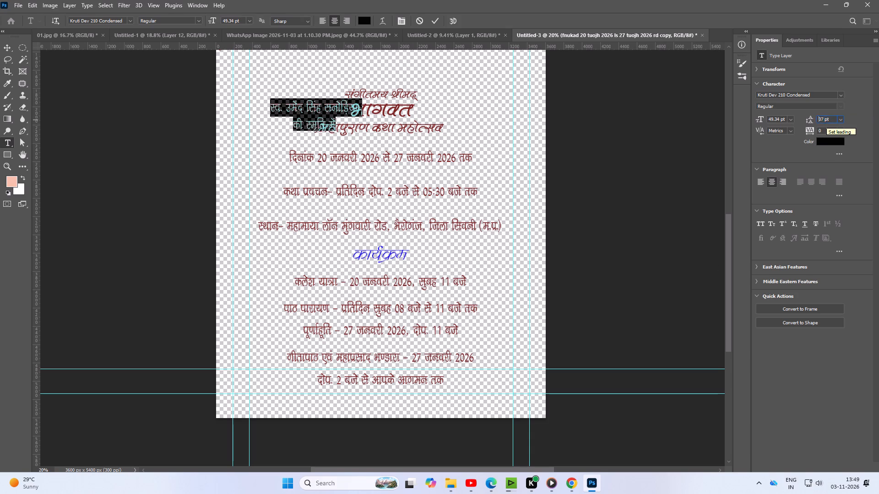
scroll(826, 120, down, 4)
scroll(826, 119, up, 2)
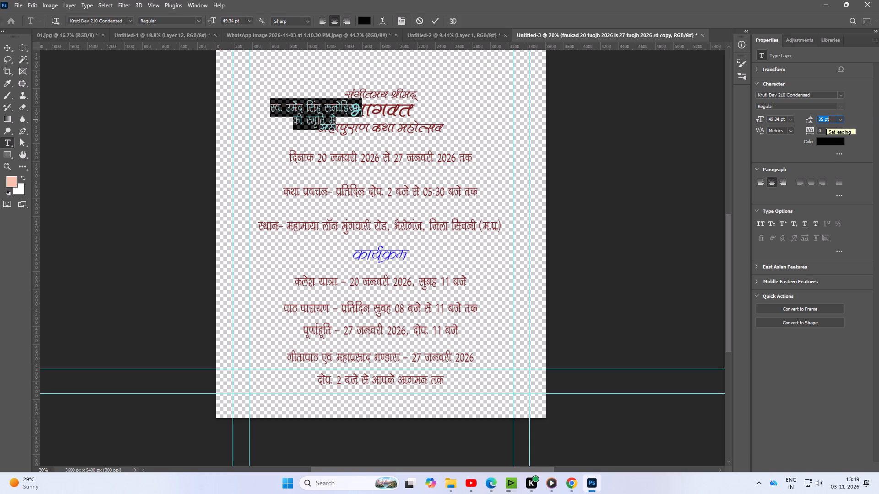
Move the memorial dedication to the page's upper-right corner, above and beside the "भागवत" title.
click(11, 47)
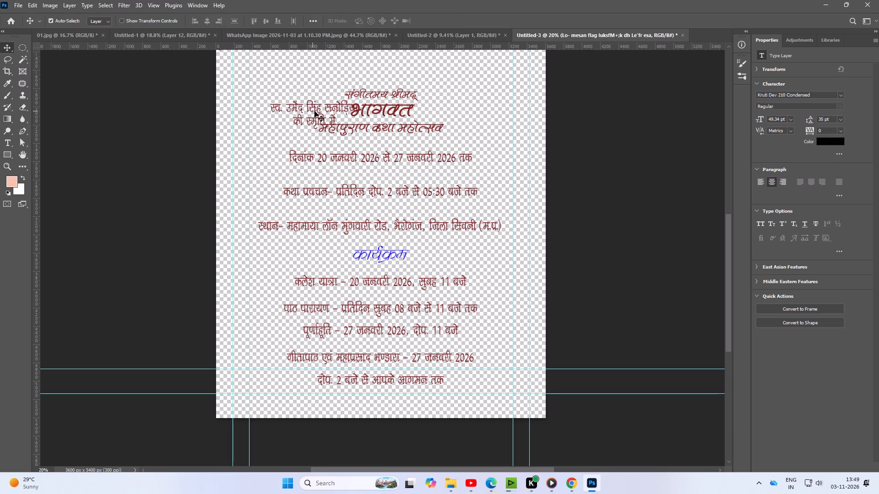
drag(315, 111, 494, 78)
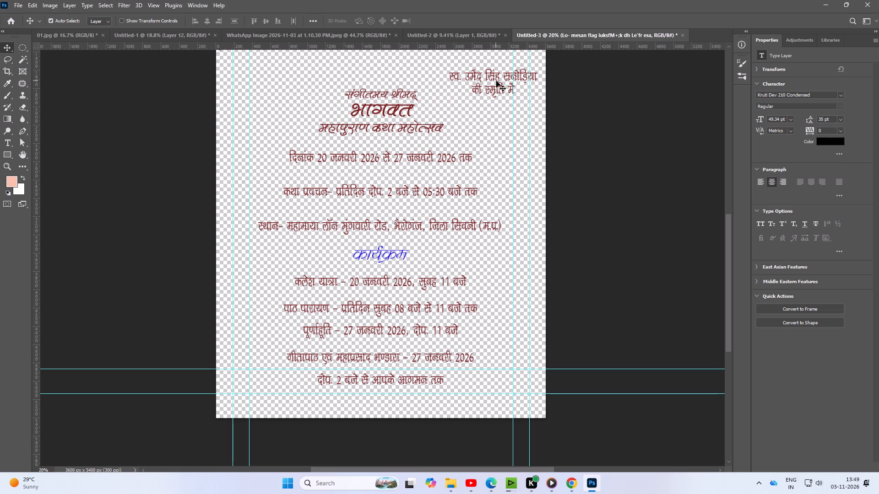
Duplicate the memorial dedication directly below itself and replace the copy's text with the heading "आयोजक".
alt+shift+drag(492, 75, 503, 120)
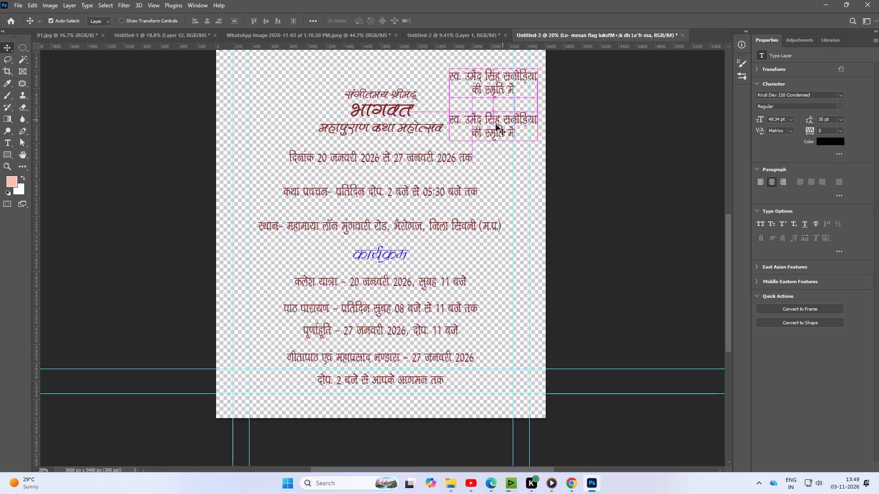
click(10, 145)
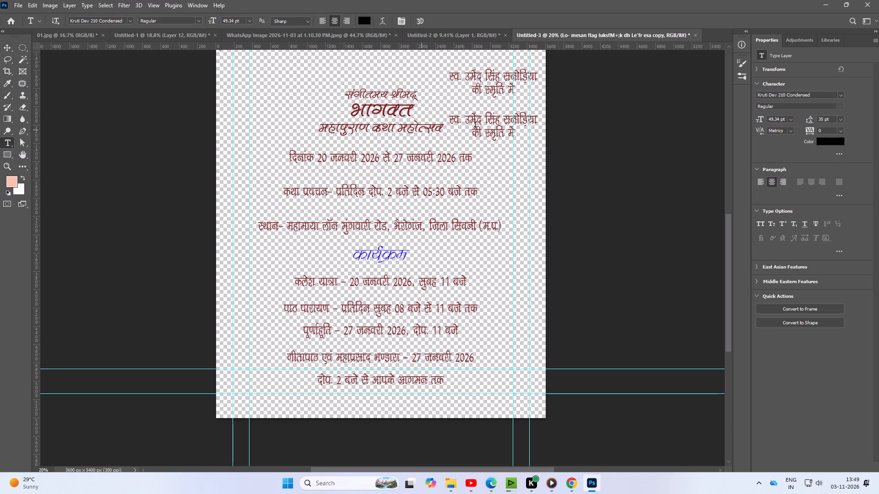
double_click(505, 118)
key(ctrl+a)
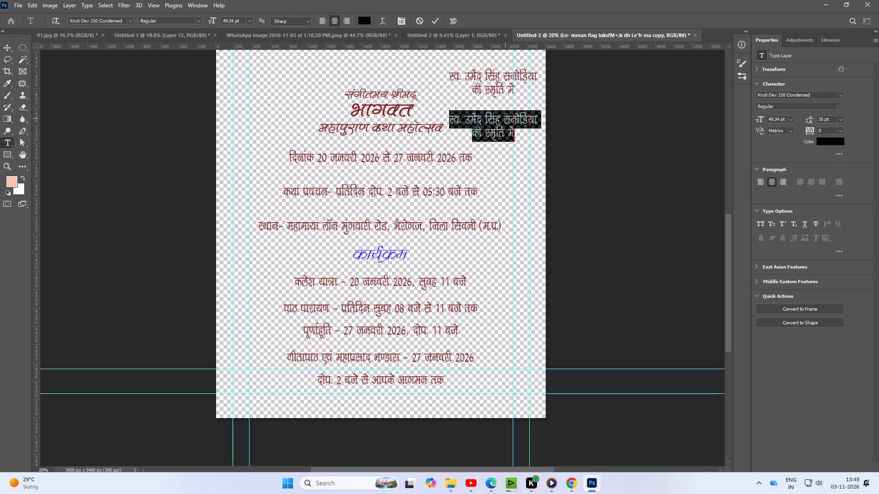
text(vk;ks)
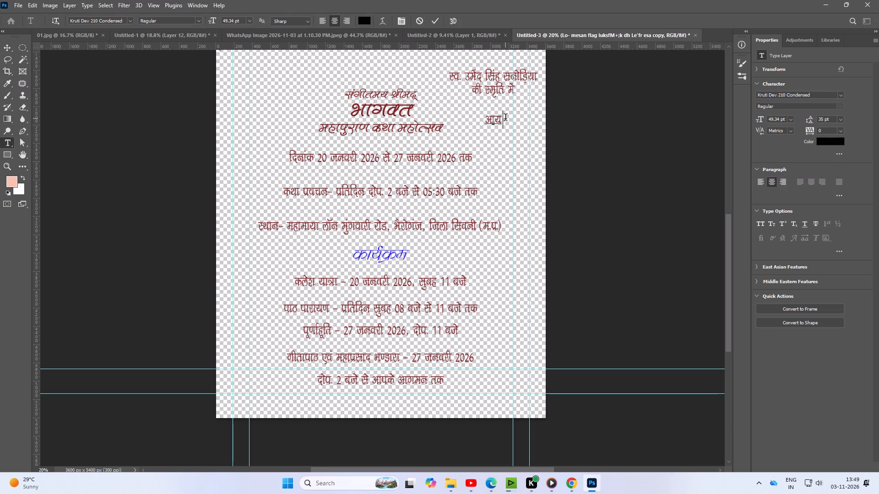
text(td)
Enclose the "आयोजक" heading in double danda marks on both sides, as "।।आयोजक।।".
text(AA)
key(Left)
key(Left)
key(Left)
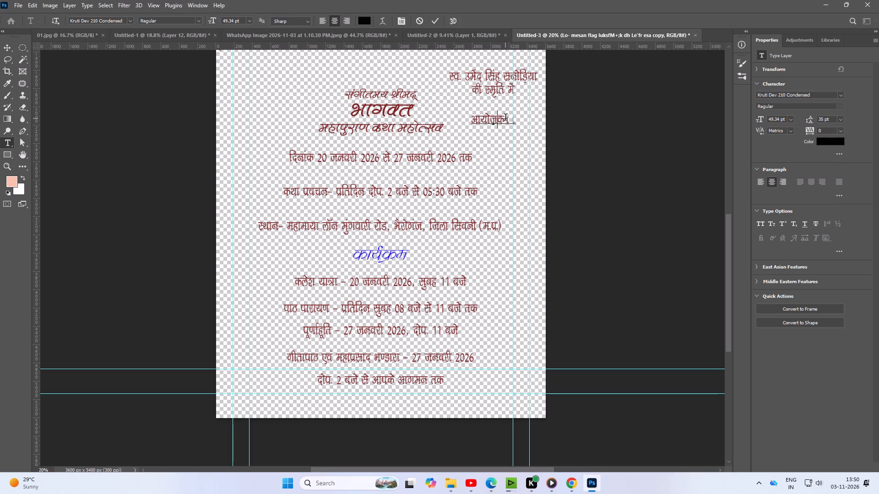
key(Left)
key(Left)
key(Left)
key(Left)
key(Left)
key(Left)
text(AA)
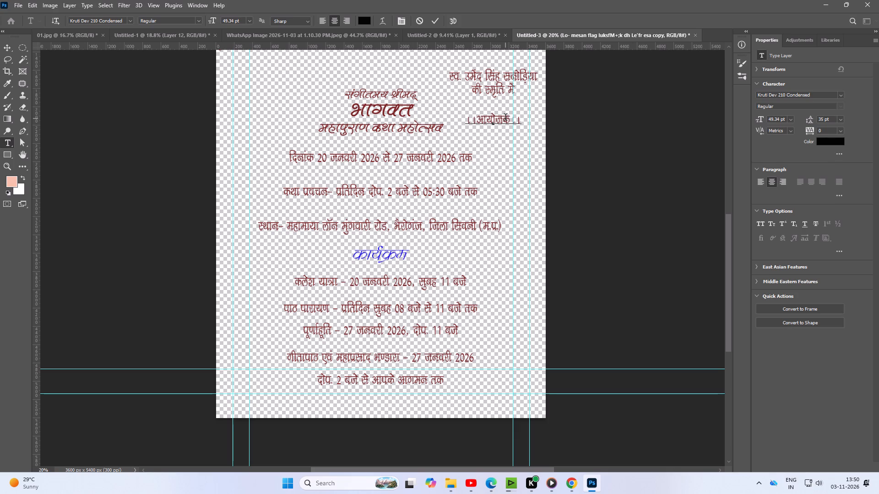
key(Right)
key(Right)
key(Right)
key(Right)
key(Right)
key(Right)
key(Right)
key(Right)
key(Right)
Add the organiser's name as a second line below the "आयोजक" heading.
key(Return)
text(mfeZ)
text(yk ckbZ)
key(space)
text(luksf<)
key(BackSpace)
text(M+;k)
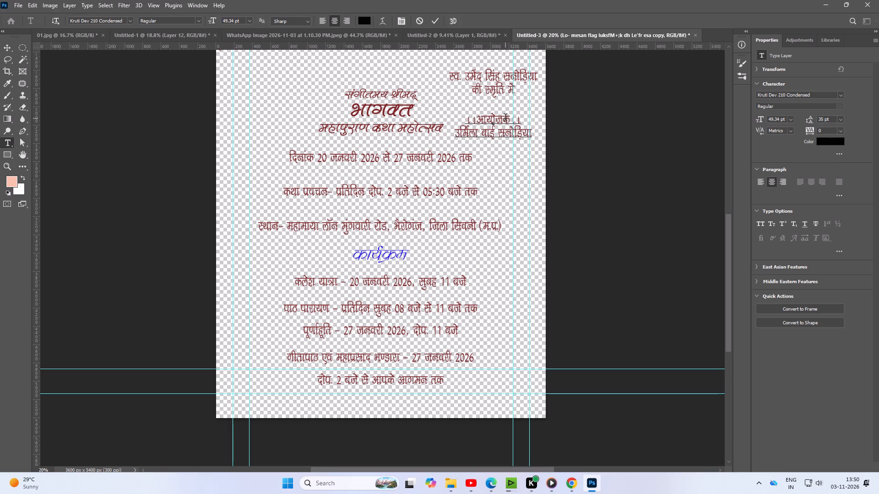
Shift the organiser block slightly up and towards the page's right edge, closer beneath the memorial dedication.
click(6, 45)
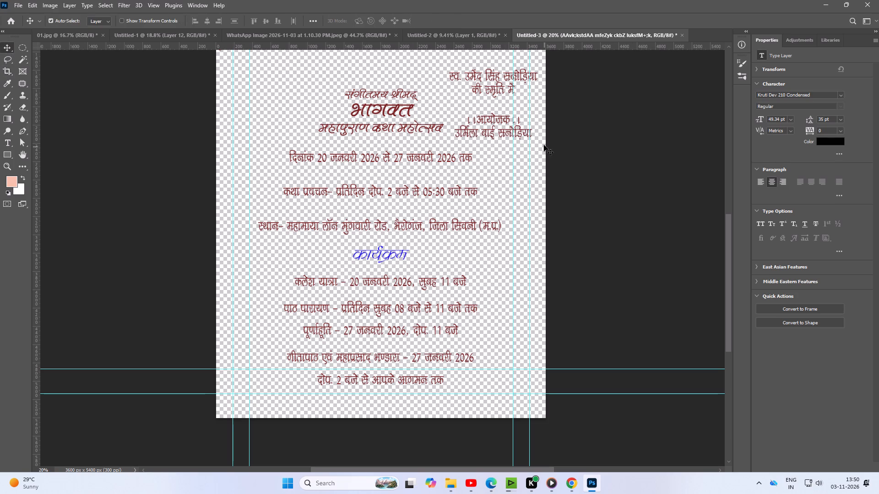
drag(505, 128, 513, 119)
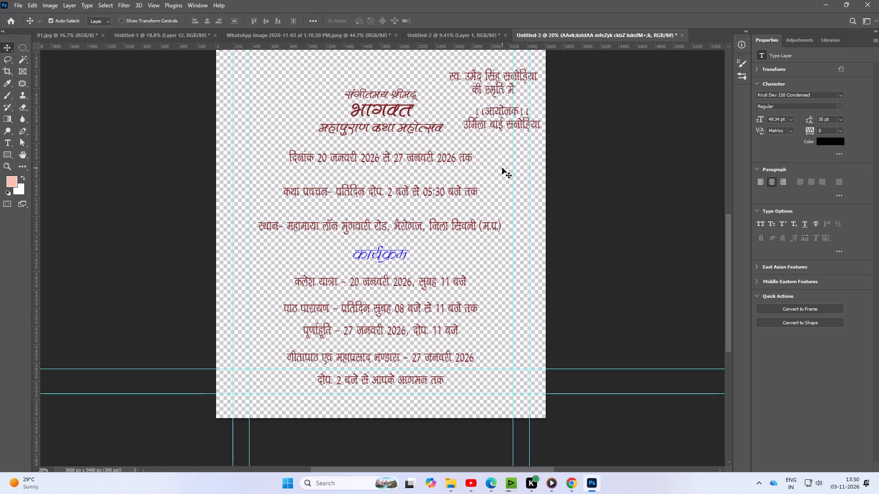
Duplicate the organiser block to the page's left side beside the title and replace the copy's text with "कथा व्यास".
alt+shift+drag(507, 124, 267, 111)
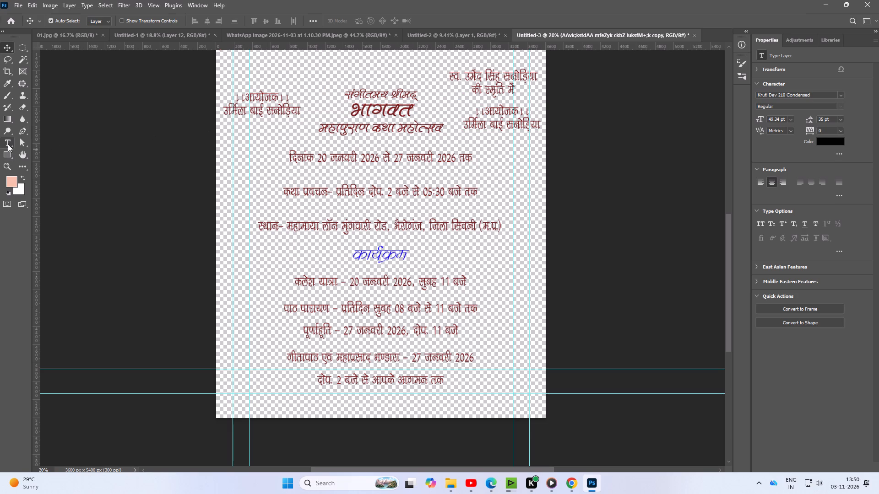
click(8, 144)
double_click(255, 106)
key(ctrl+a)
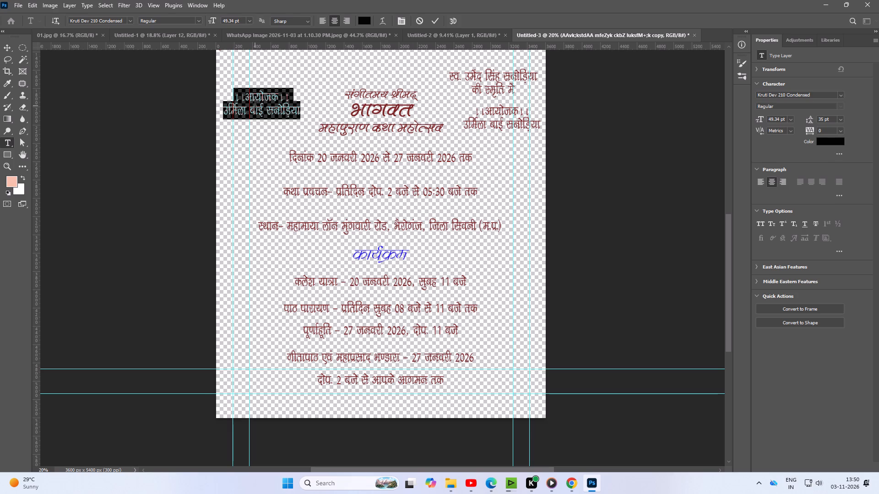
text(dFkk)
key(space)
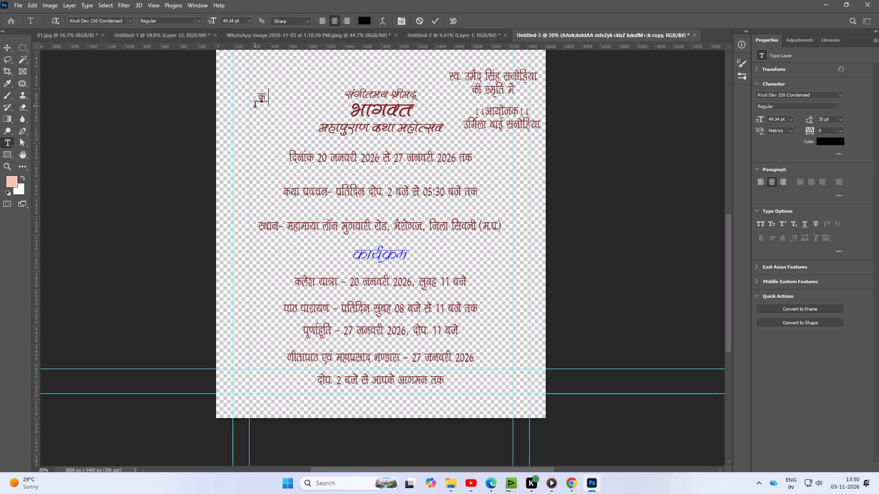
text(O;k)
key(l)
Add a second line "पूज्य आचार्य" below "कथा व्यास".
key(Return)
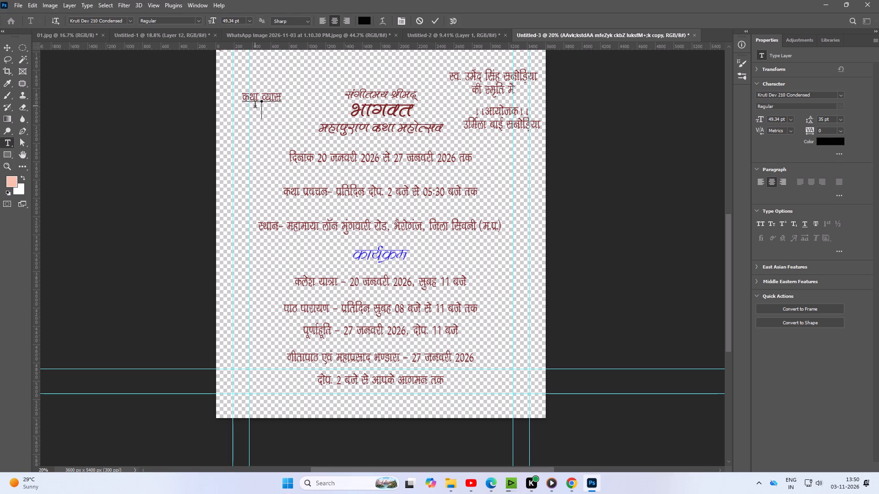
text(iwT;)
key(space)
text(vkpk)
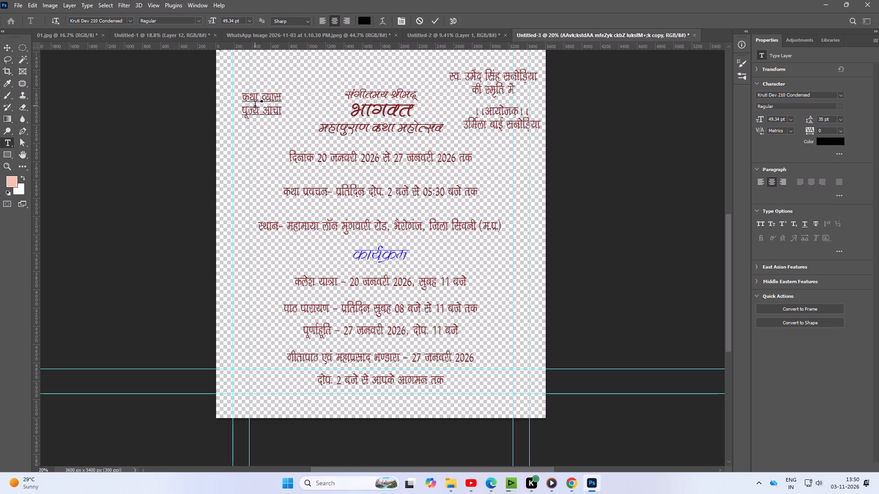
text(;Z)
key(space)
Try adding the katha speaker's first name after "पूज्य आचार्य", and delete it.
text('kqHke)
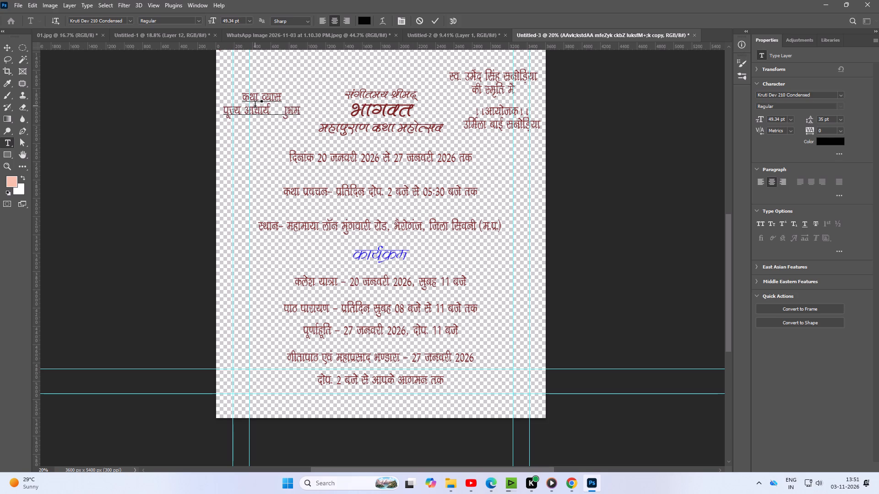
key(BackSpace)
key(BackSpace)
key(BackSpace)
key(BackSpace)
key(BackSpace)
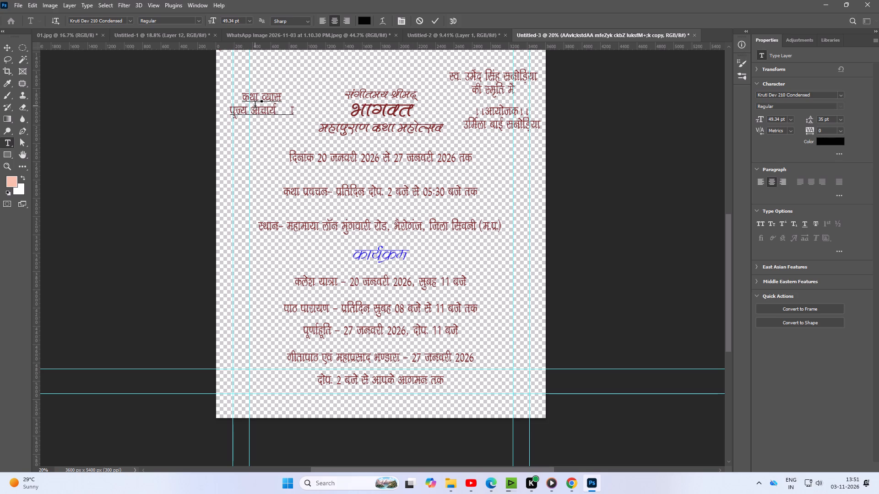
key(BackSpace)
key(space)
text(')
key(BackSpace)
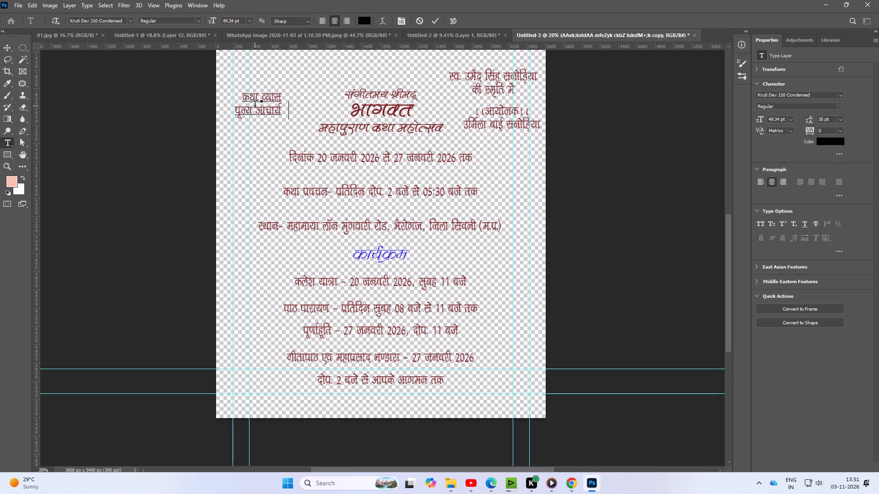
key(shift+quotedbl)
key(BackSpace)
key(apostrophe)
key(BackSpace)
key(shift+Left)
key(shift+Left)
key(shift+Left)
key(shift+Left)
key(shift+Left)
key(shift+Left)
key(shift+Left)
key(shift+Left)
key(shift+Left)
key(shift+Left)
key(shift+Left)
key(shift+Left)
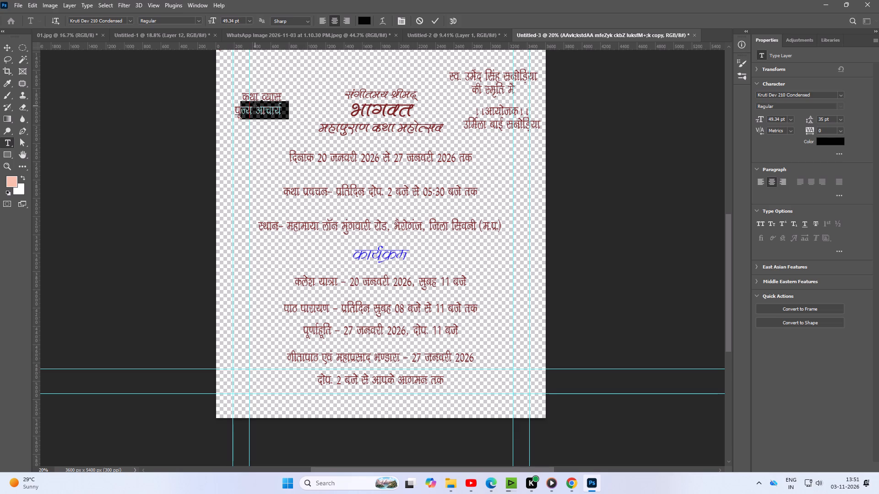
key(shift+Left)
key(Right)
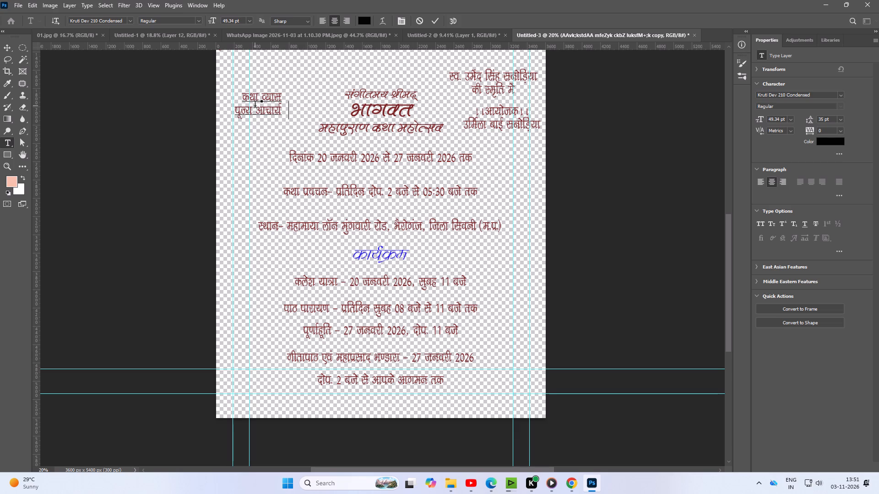
Add the katha speaker's full name followed by the honorific "जी" after "पूज्य आचार्य" in the speaker block.
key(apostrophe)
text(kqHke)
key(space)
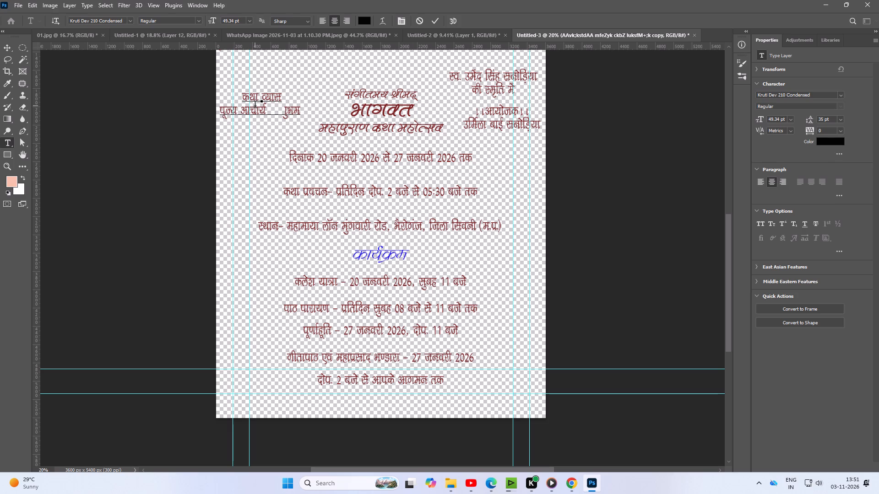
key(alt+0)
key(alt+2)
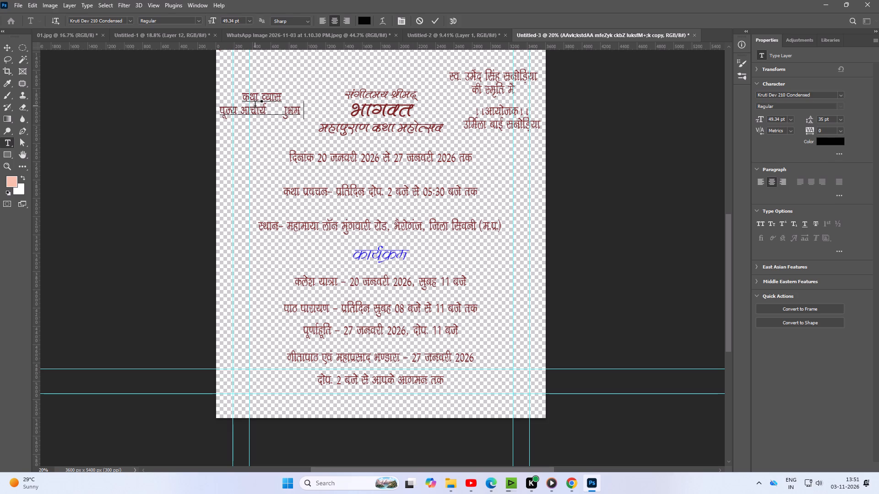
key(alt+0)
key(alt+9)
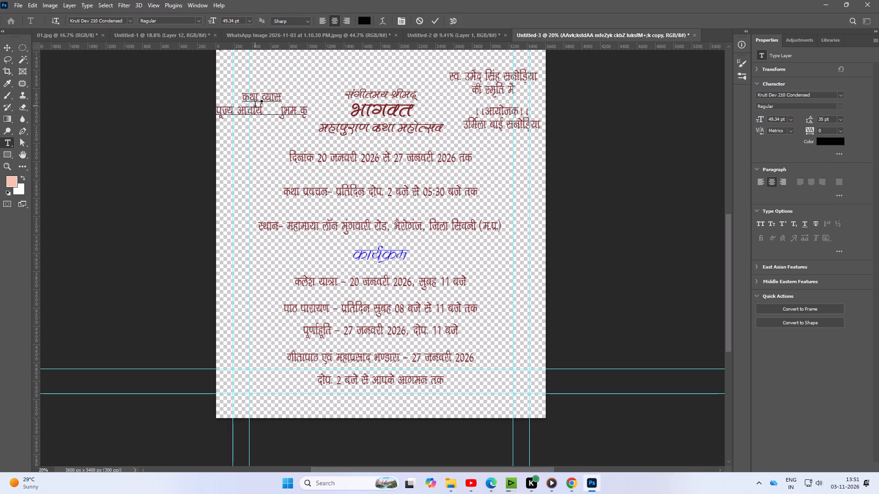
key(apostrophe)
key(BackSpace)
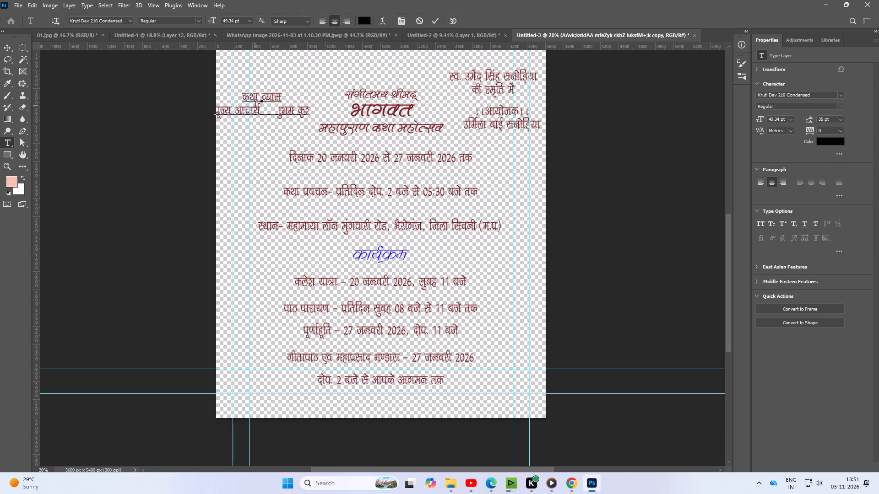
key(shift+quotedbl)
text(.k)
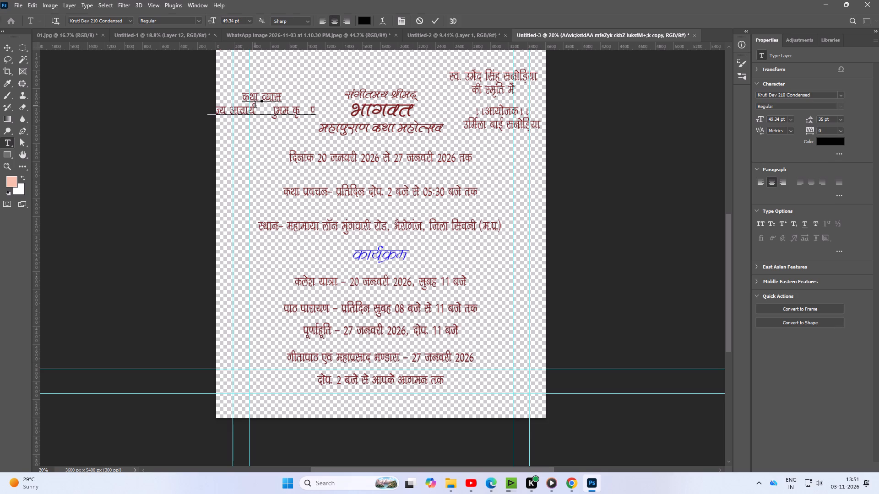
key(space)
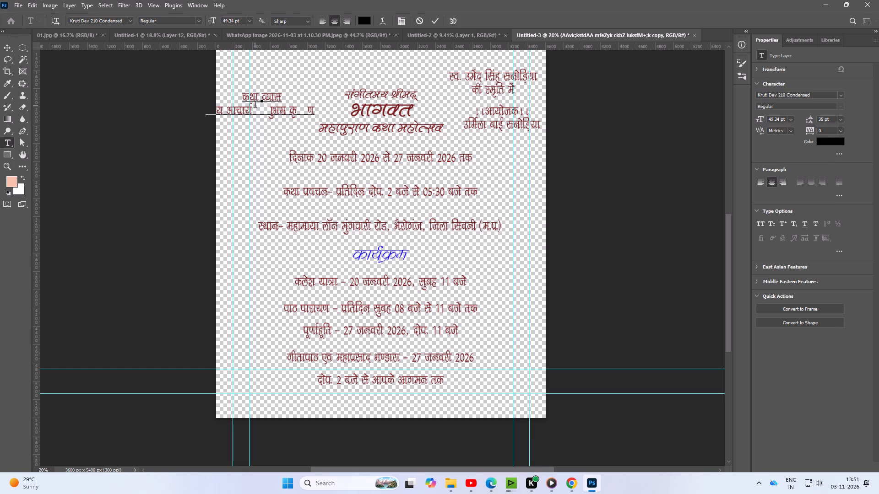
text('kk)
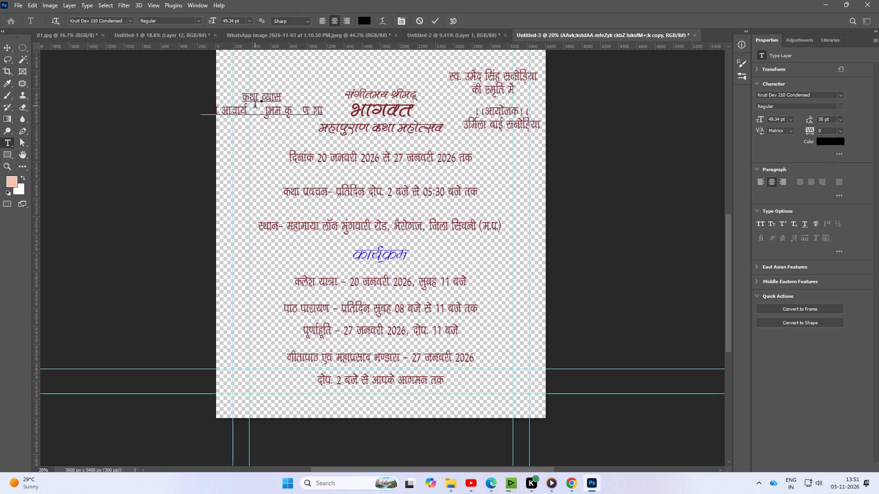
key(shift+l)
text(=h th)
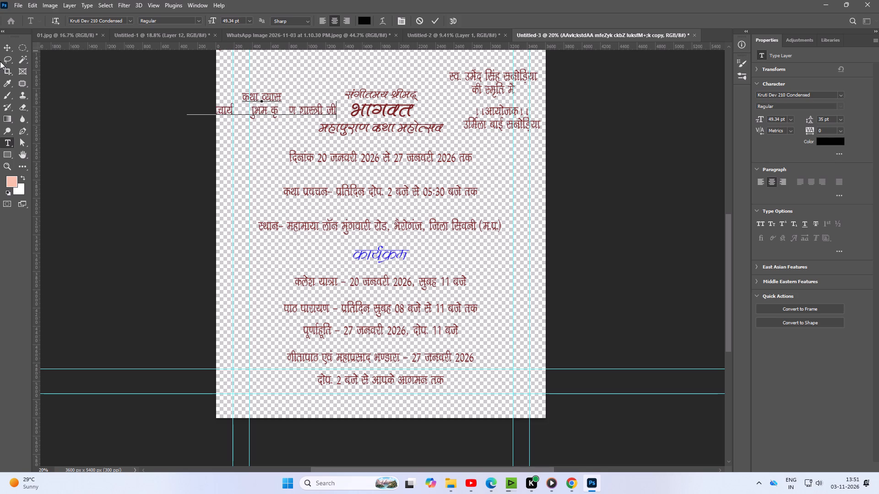
Move the katha speaker block to the page's bottom-right corner, beneath the last programme line.
click(5, 51)
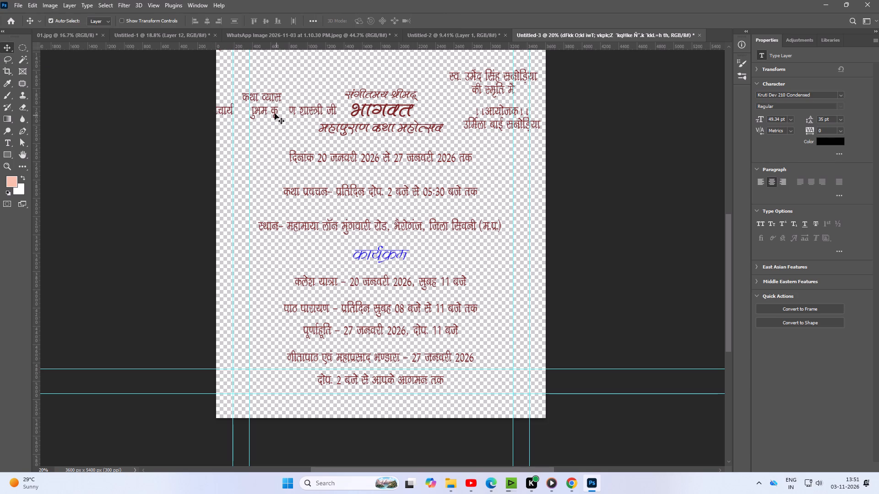
drag(275, 113, 477, 413)
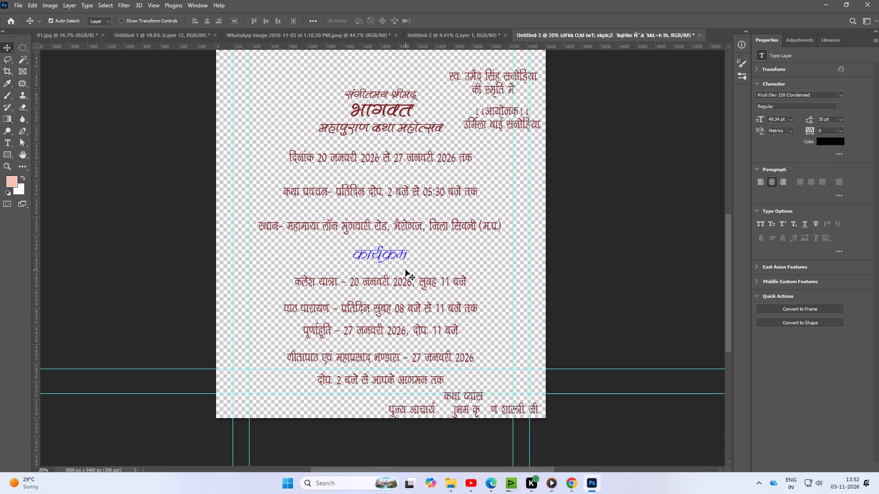
Save a copy of the poster text as a PNG named 02 in the png folder, using the large file size option.
key(ctrl+alt+s)
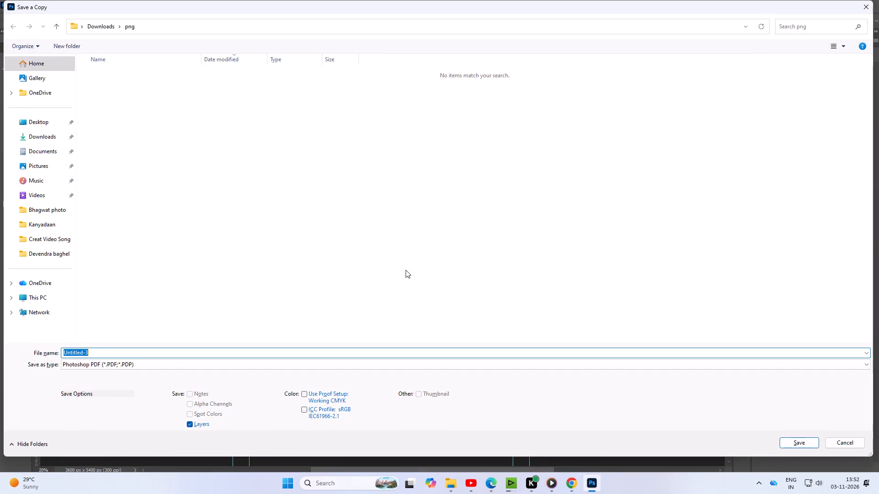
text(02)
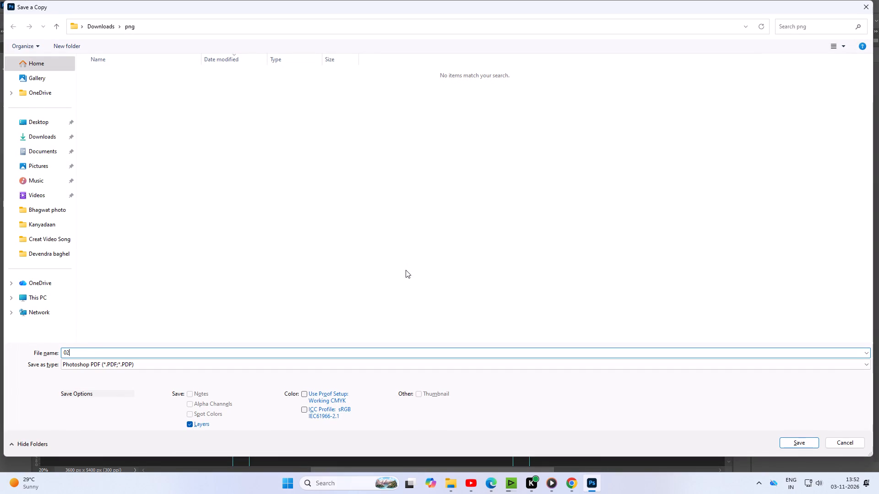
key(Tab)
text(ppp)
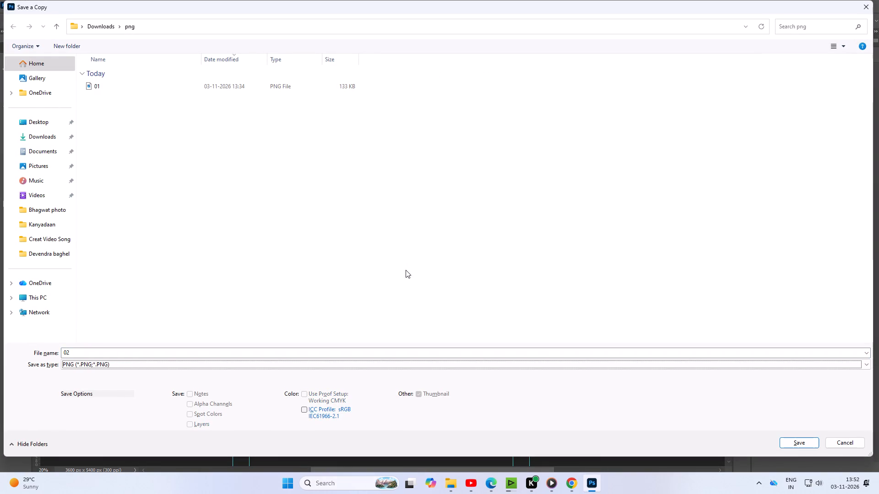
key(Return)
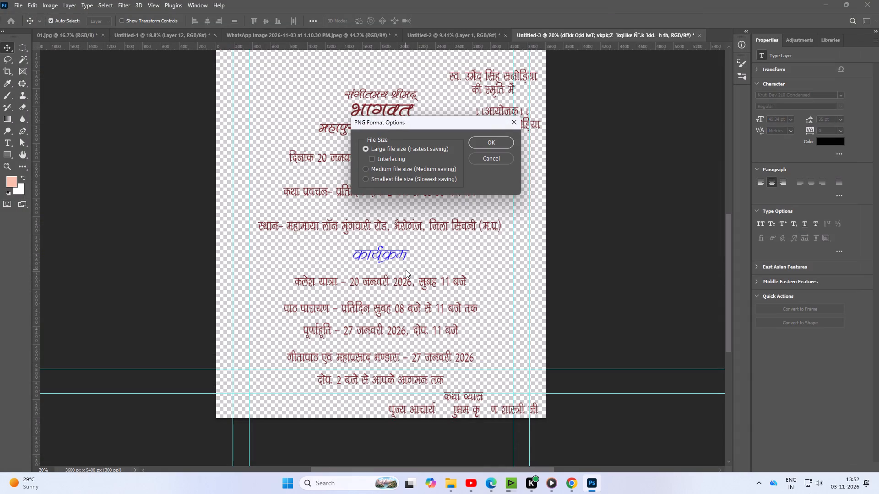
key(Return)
Switch to EDIUS.
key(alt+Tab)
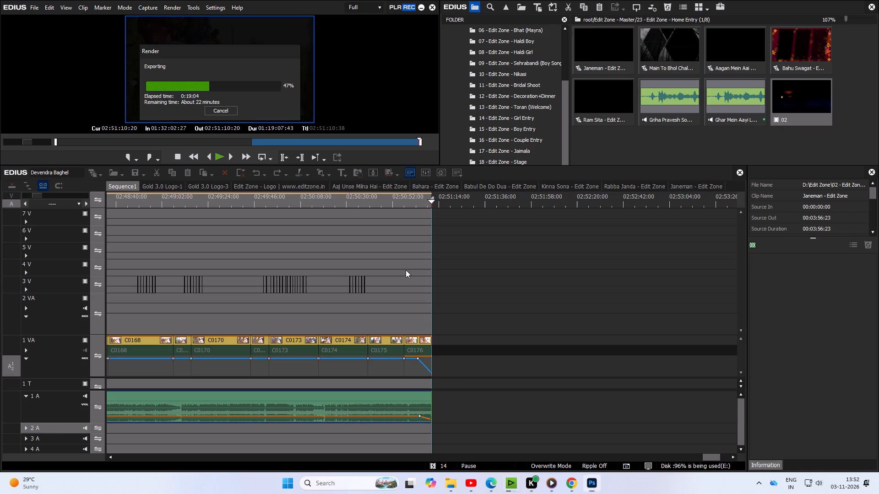